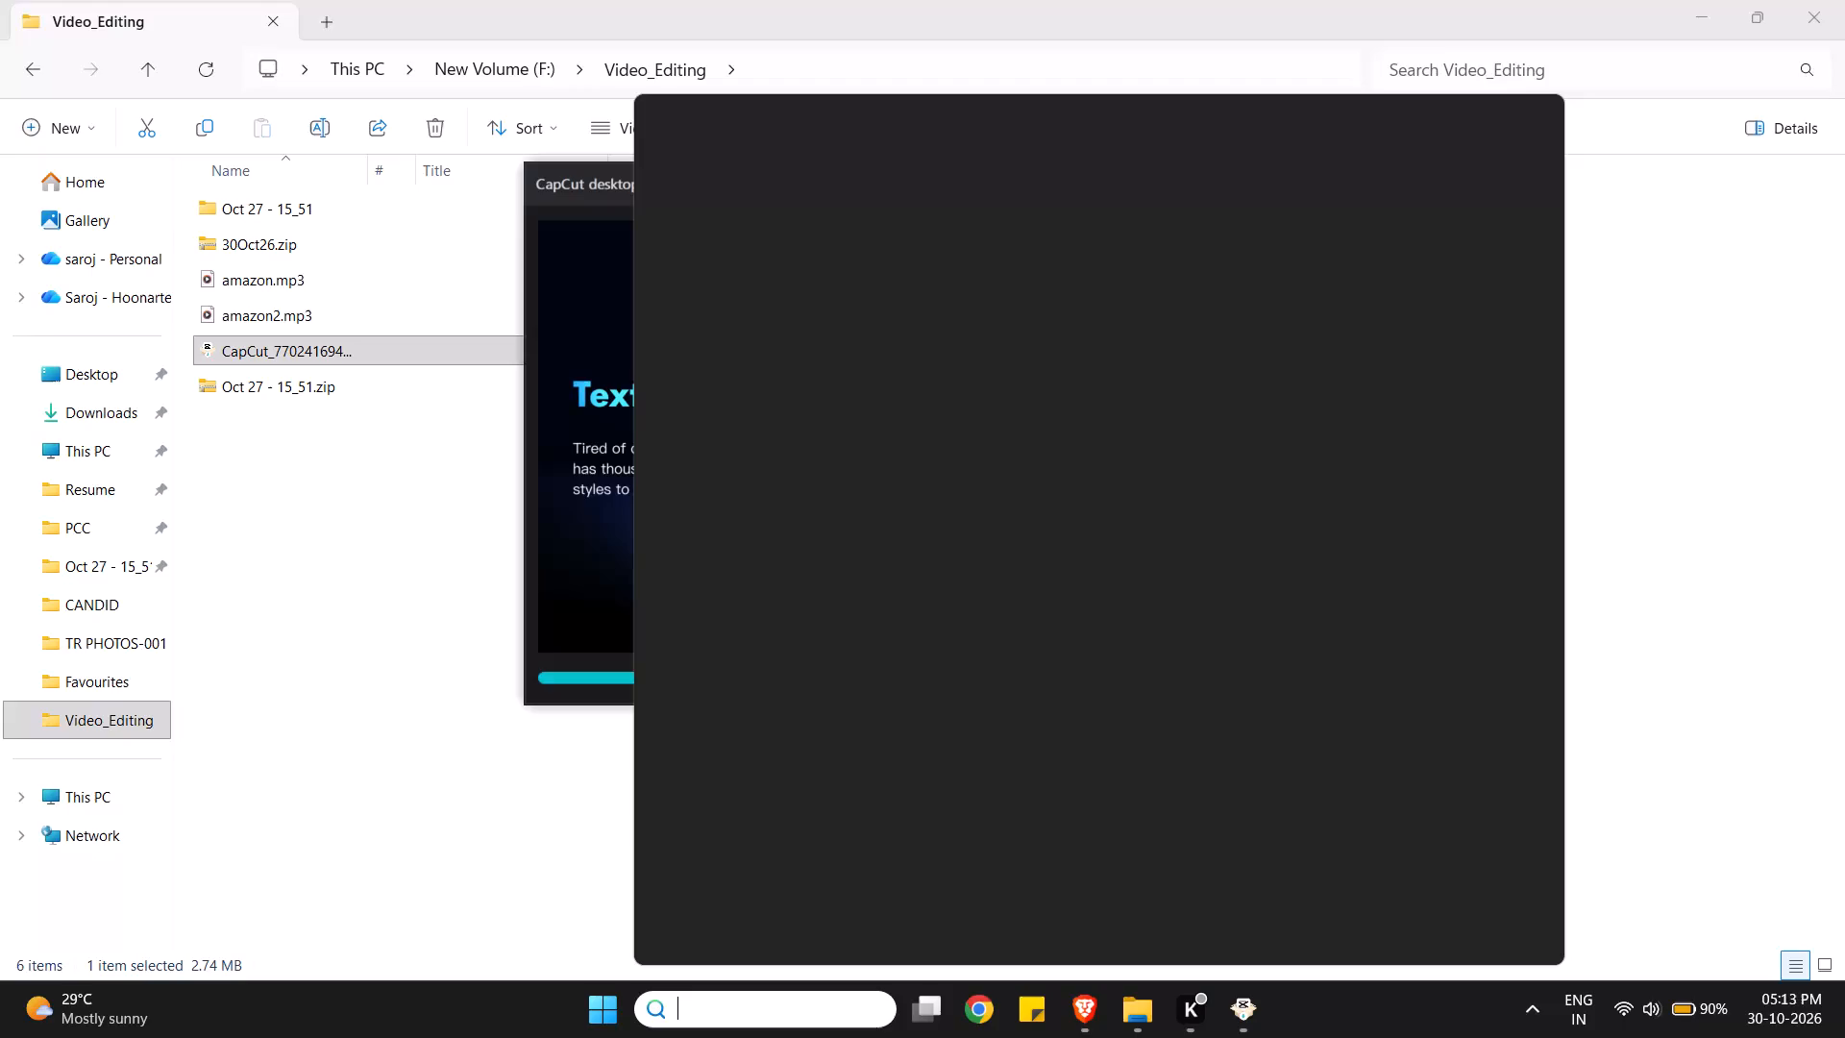
# Search the computer for the installed CapCut app and launch it.
pyautogui.write('ap')
pyautogui.write('ci')
pyautogui.press('BackSpace')
pyautogui.press('t')
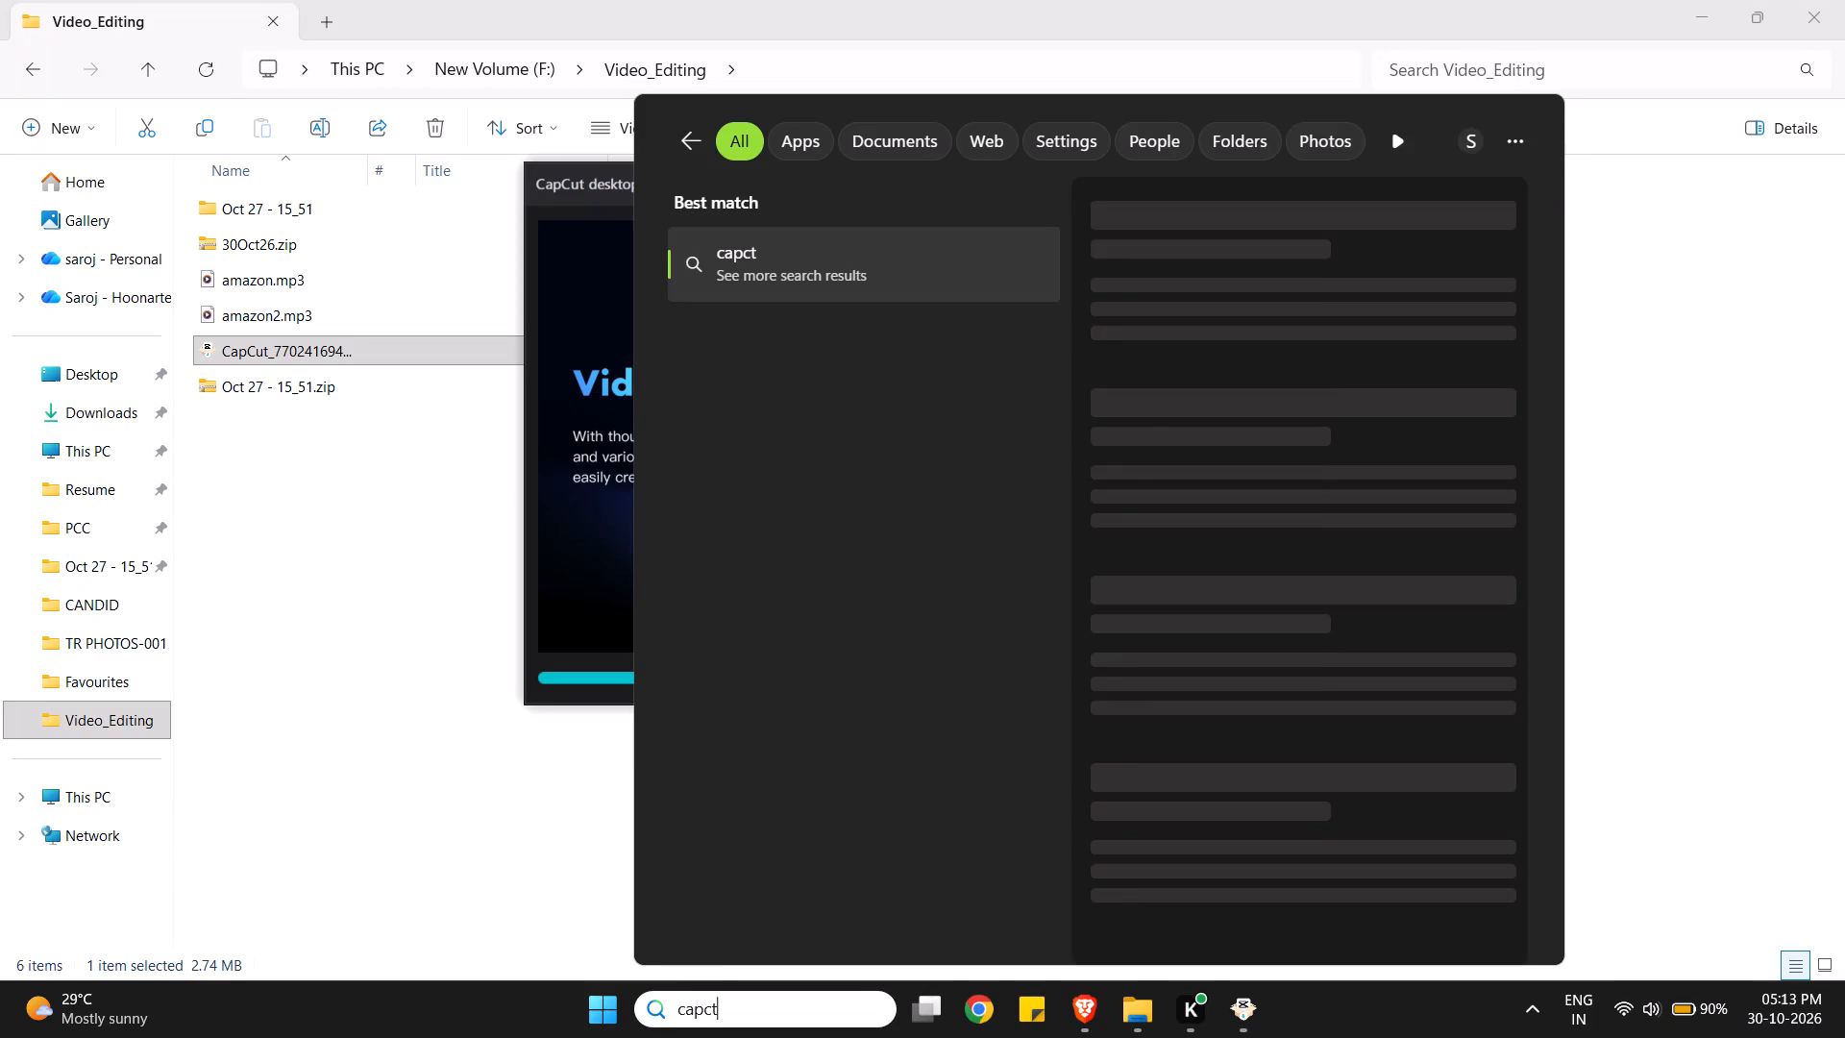
pyautogui.press('BackSpace')
pyautogui.write('ut')
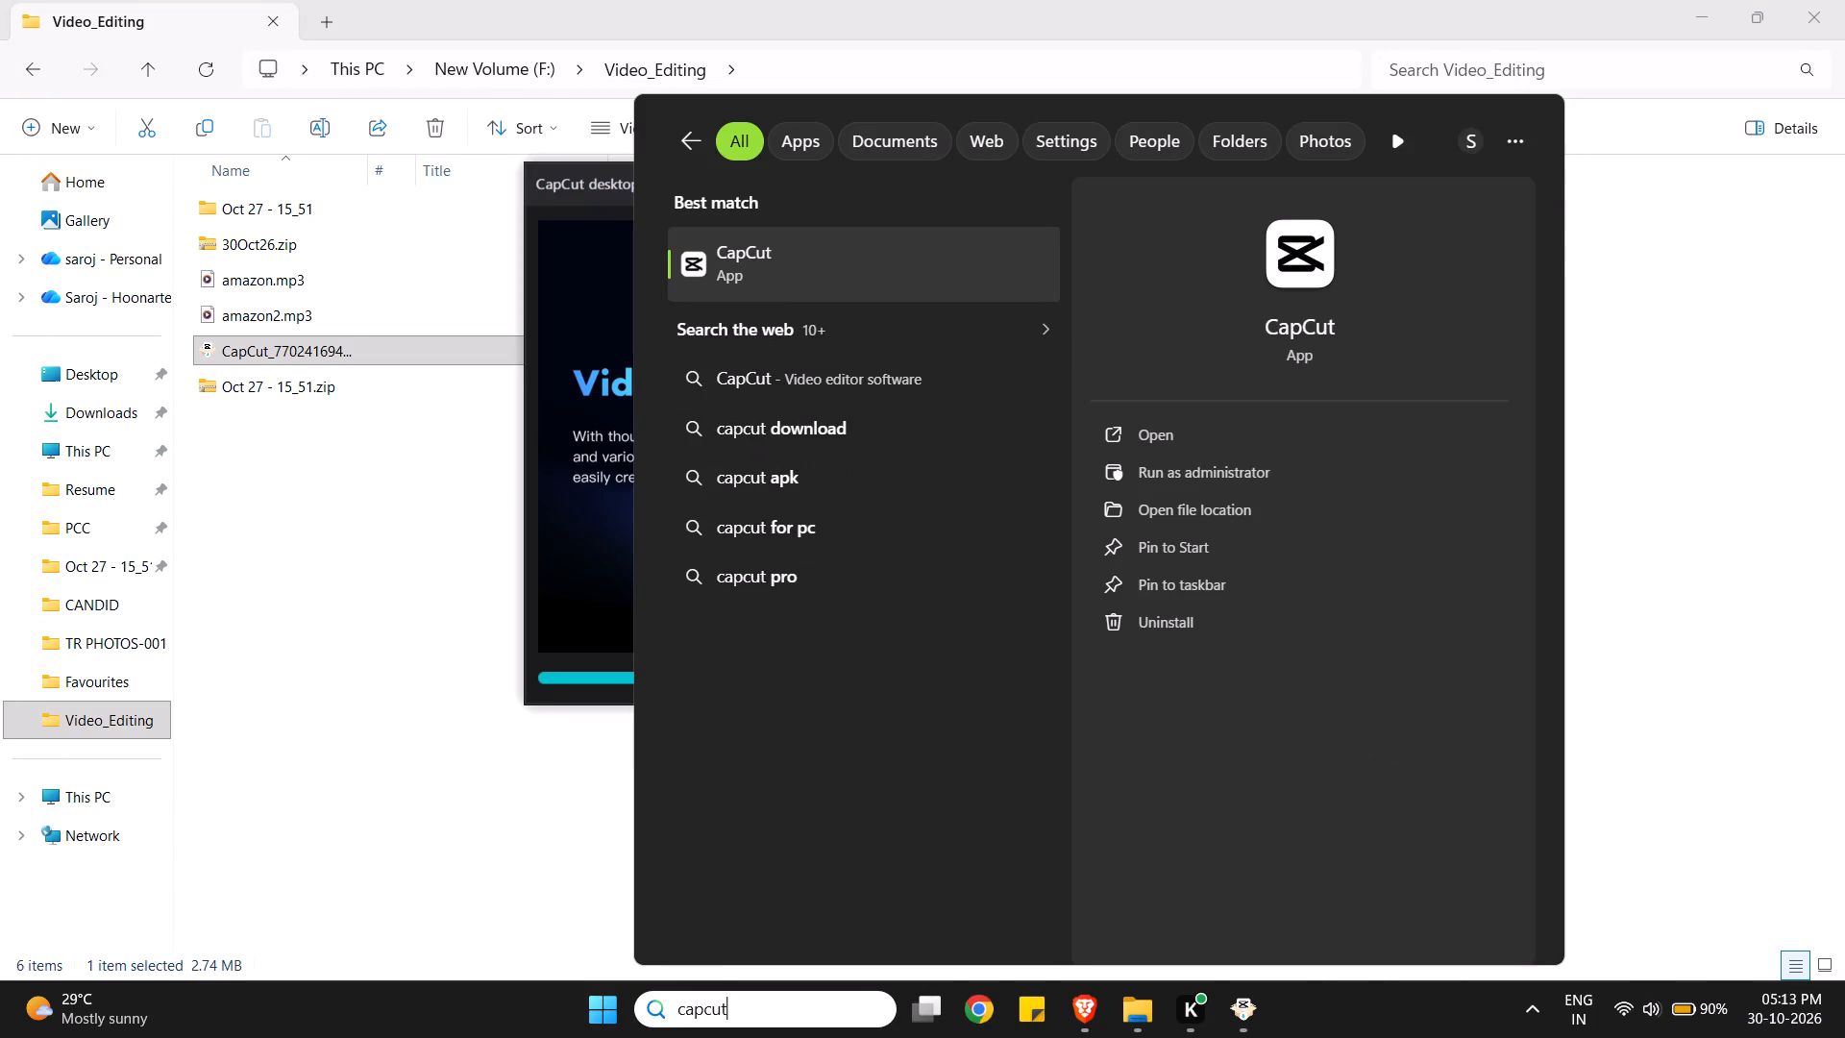
pyautogui.press('Return')
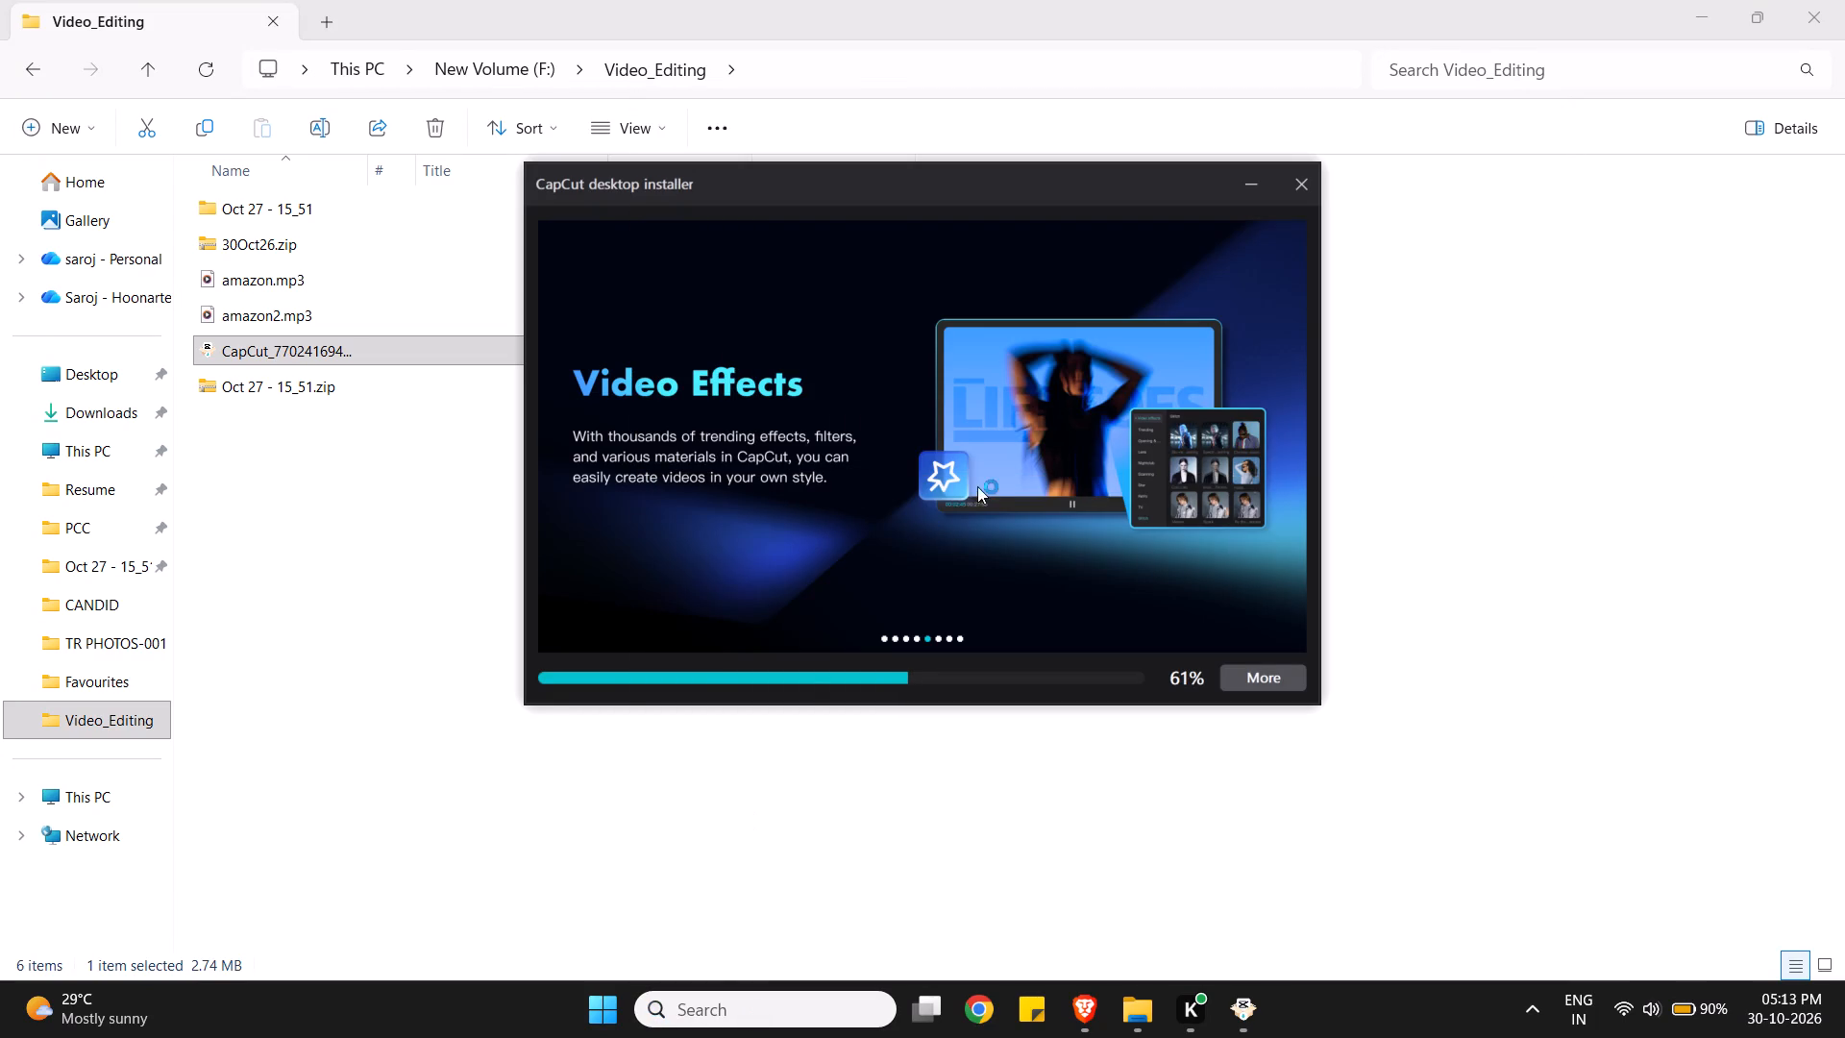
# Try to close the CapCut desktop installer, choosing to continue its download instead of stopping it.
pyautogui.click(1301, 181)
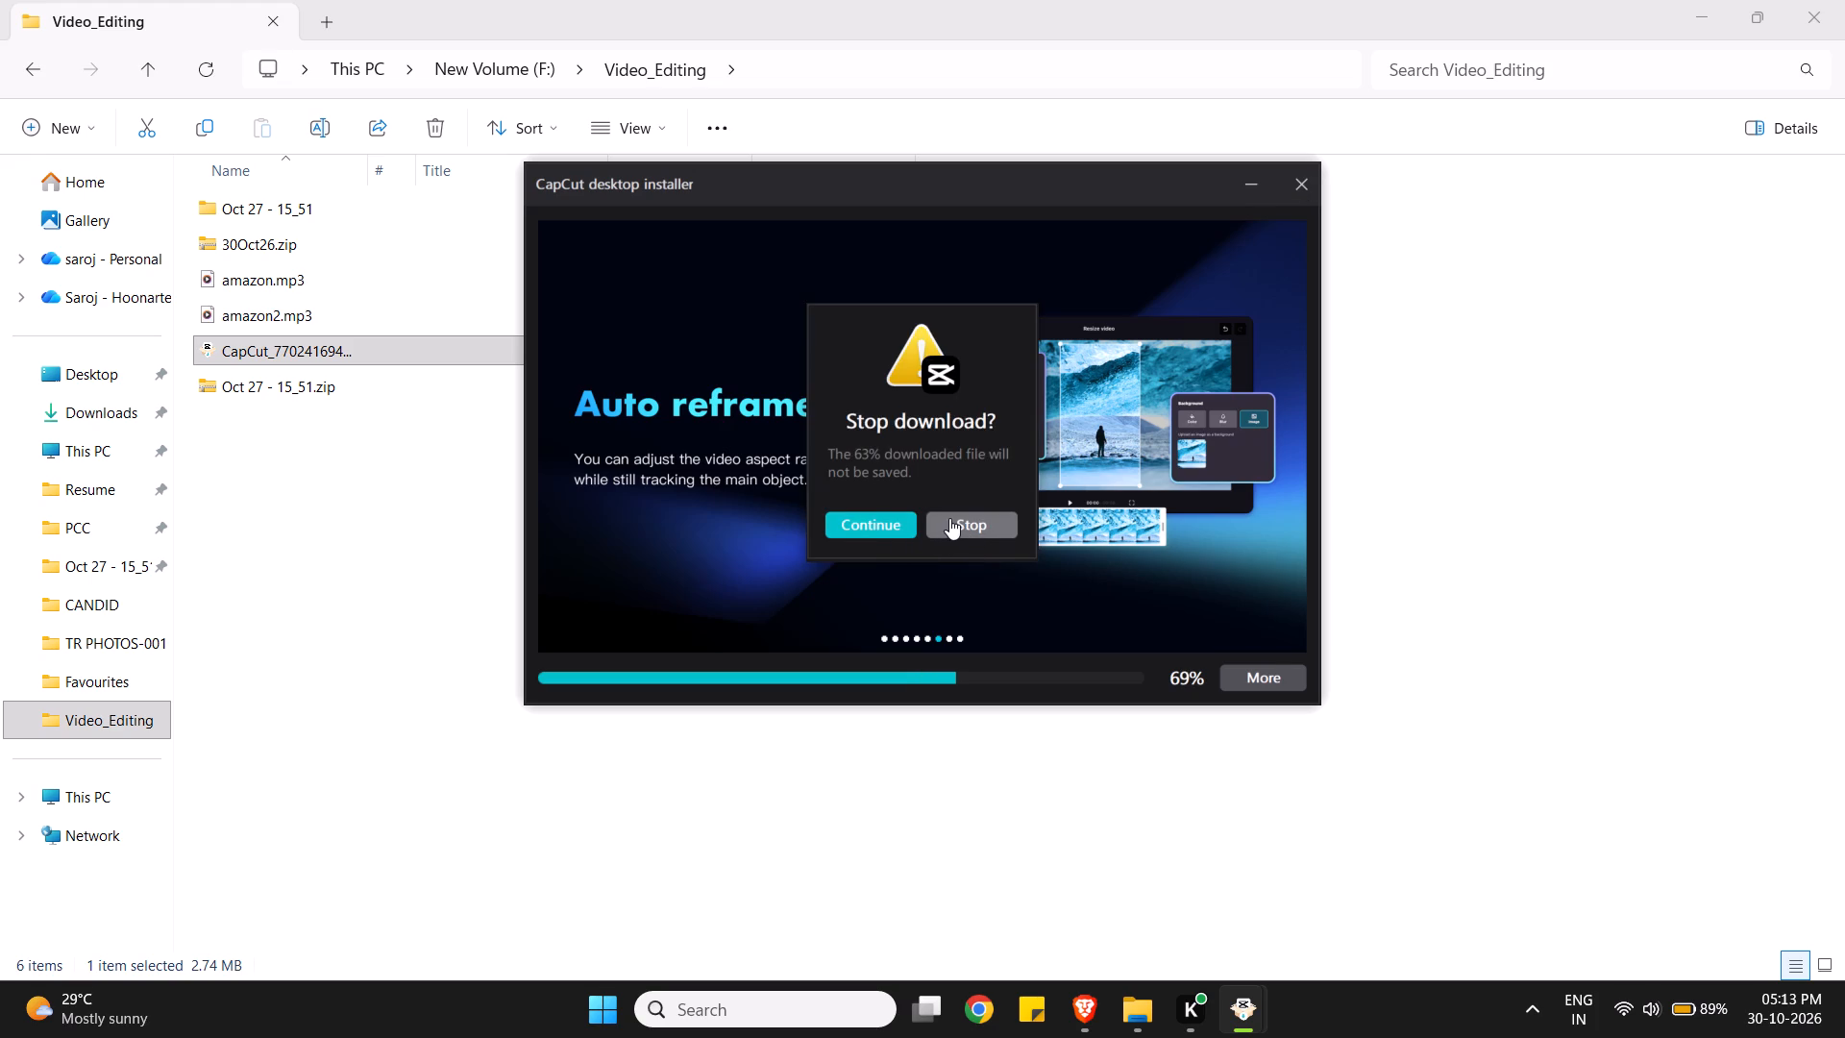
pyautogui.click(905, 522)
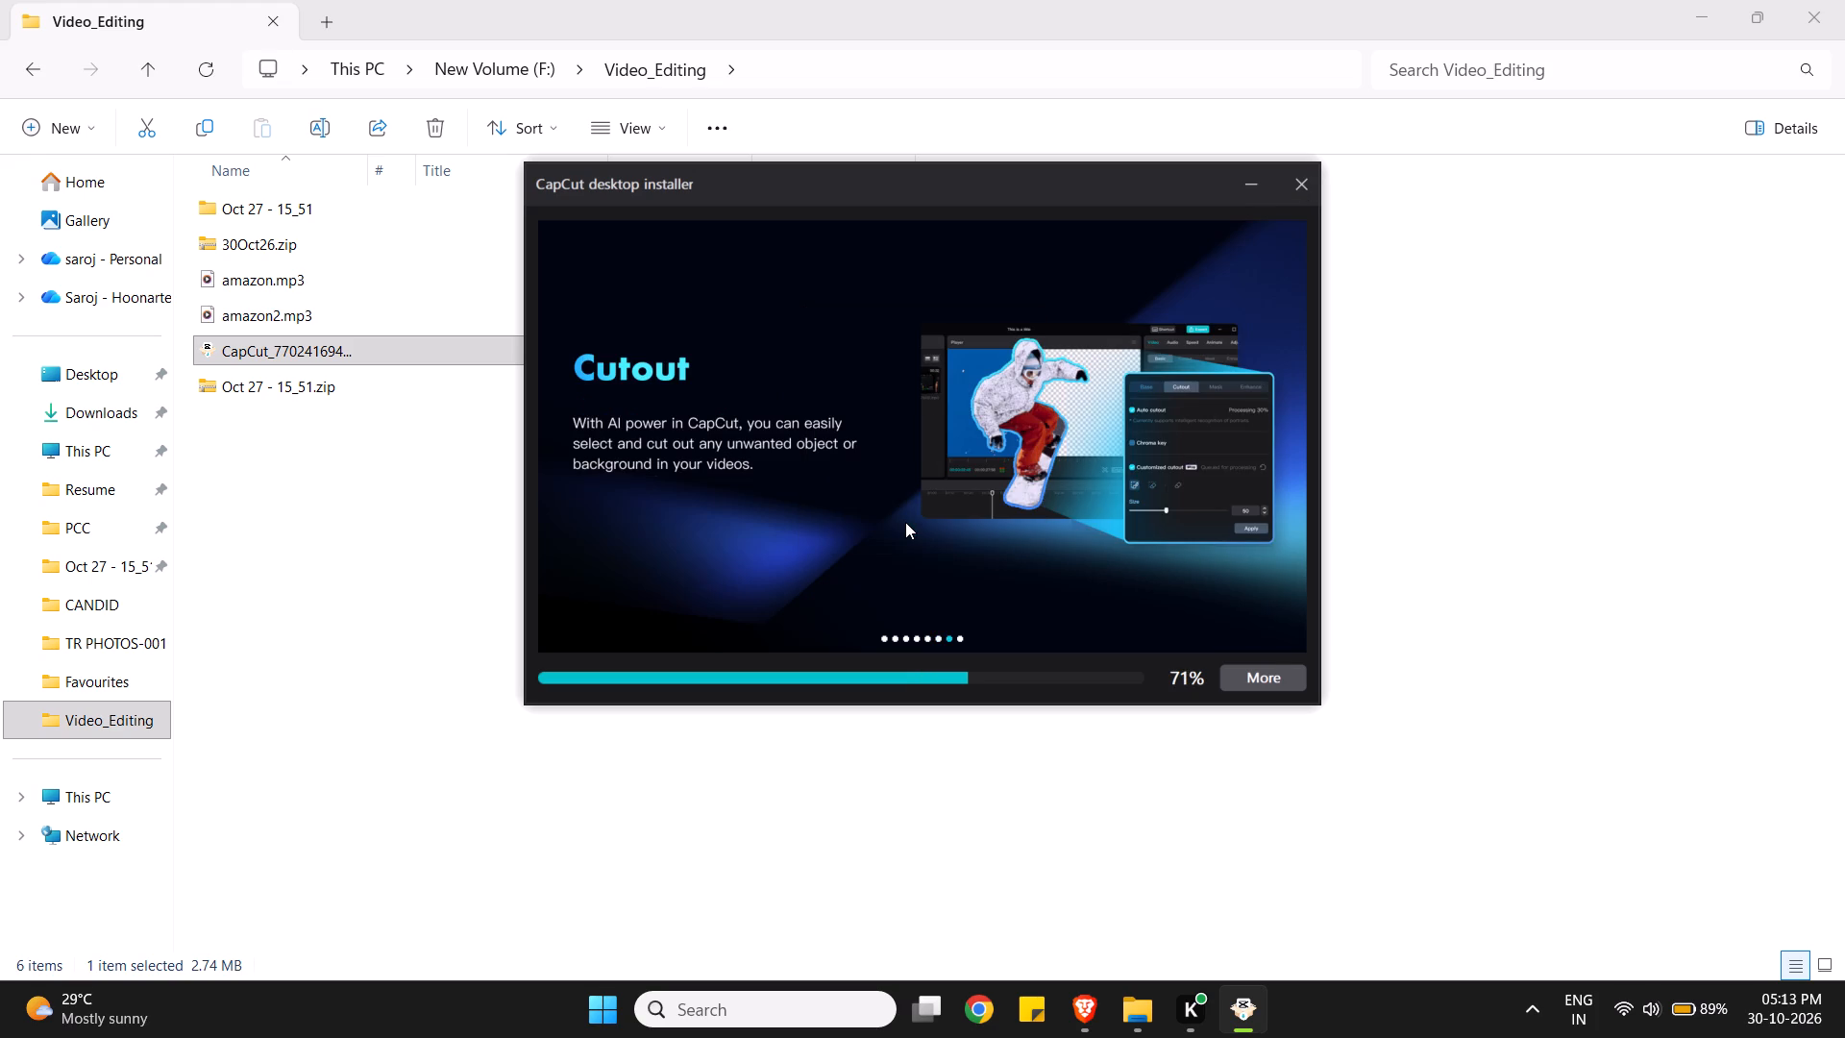
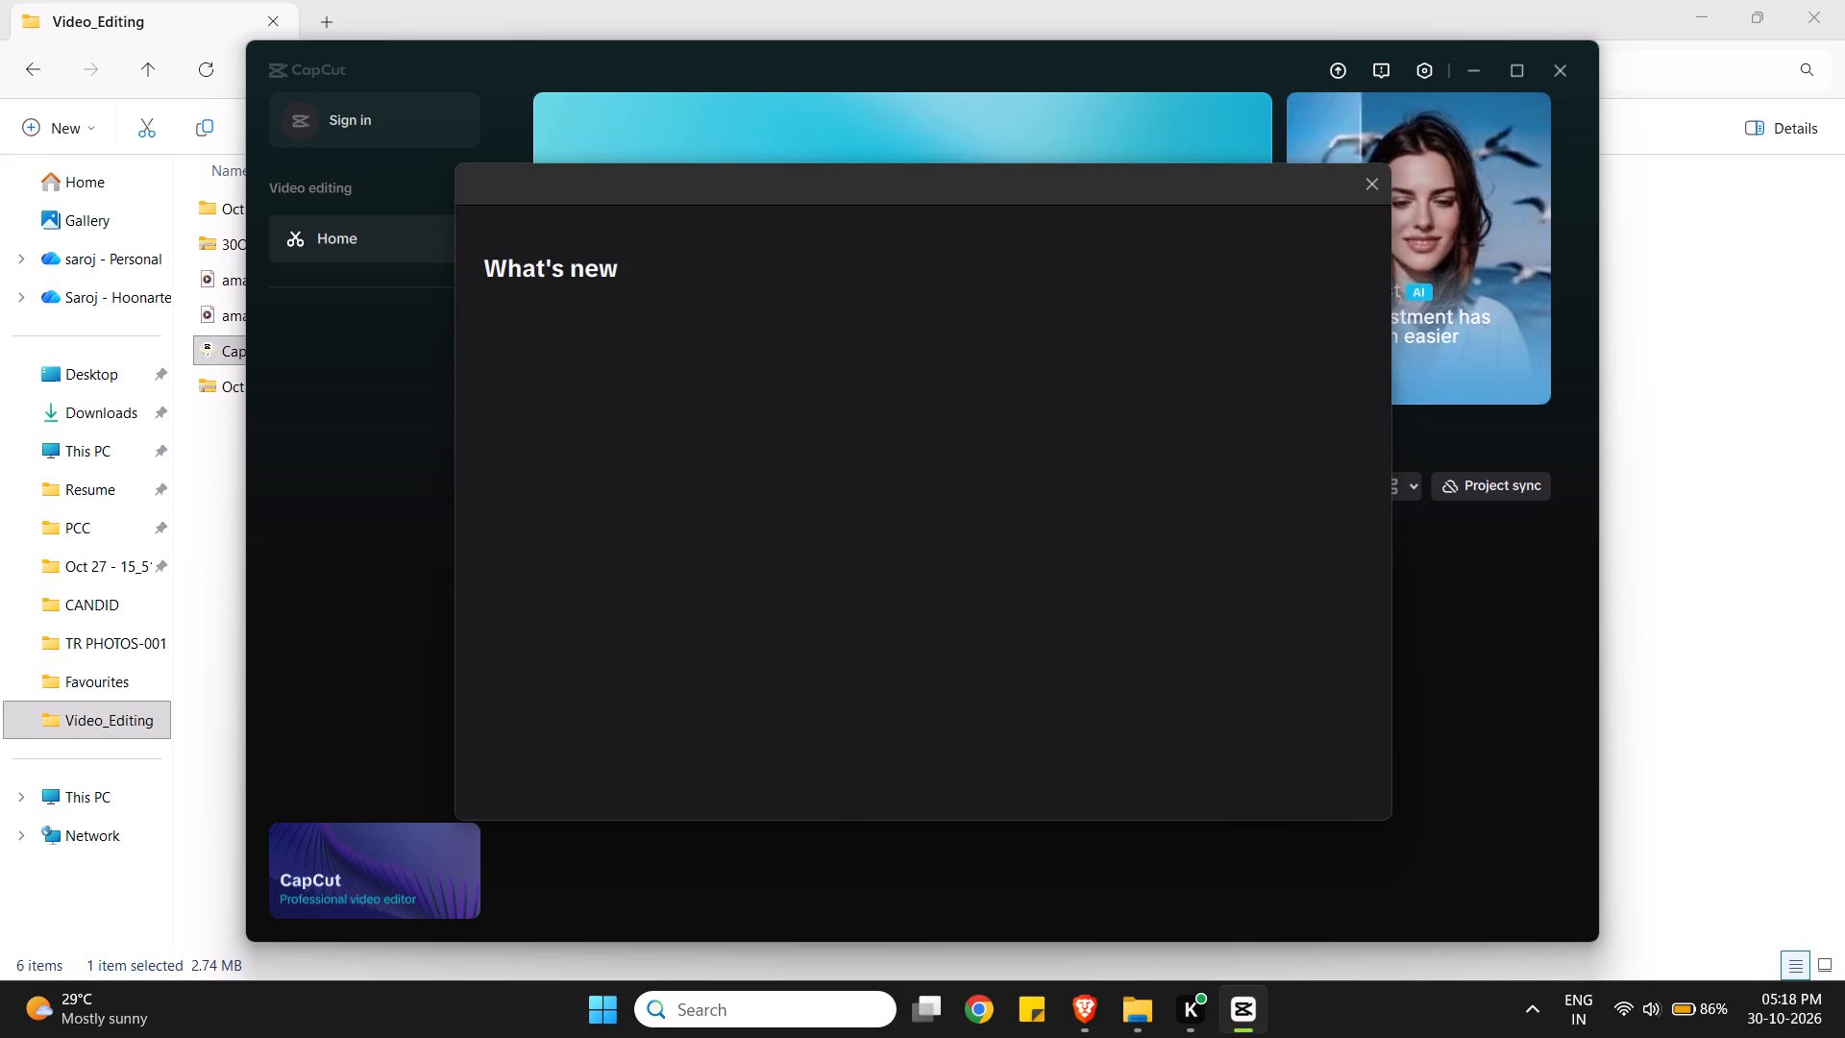
# Close the What's new window covering the CapCut home screen.
pyautogui.moveTo(723, 1000); pyautogui.dragTo(1171, 370)
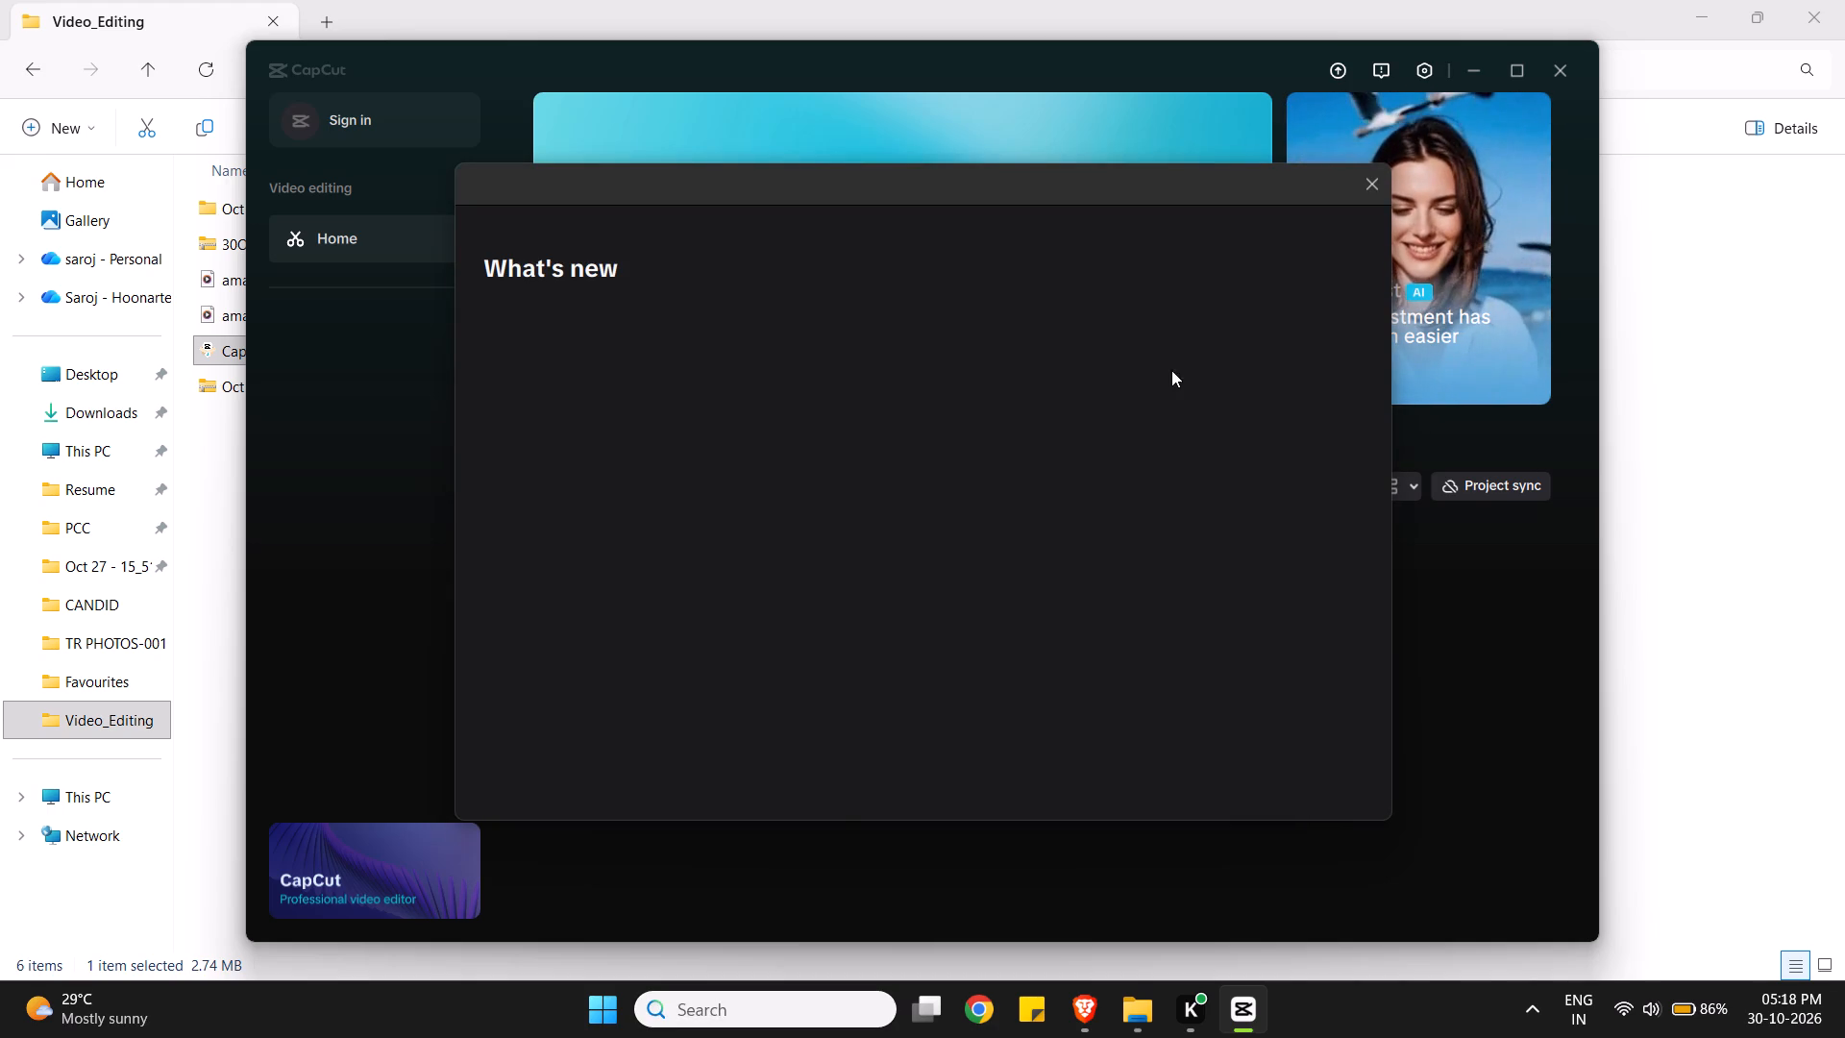
pyautogui.click(1370, 181)
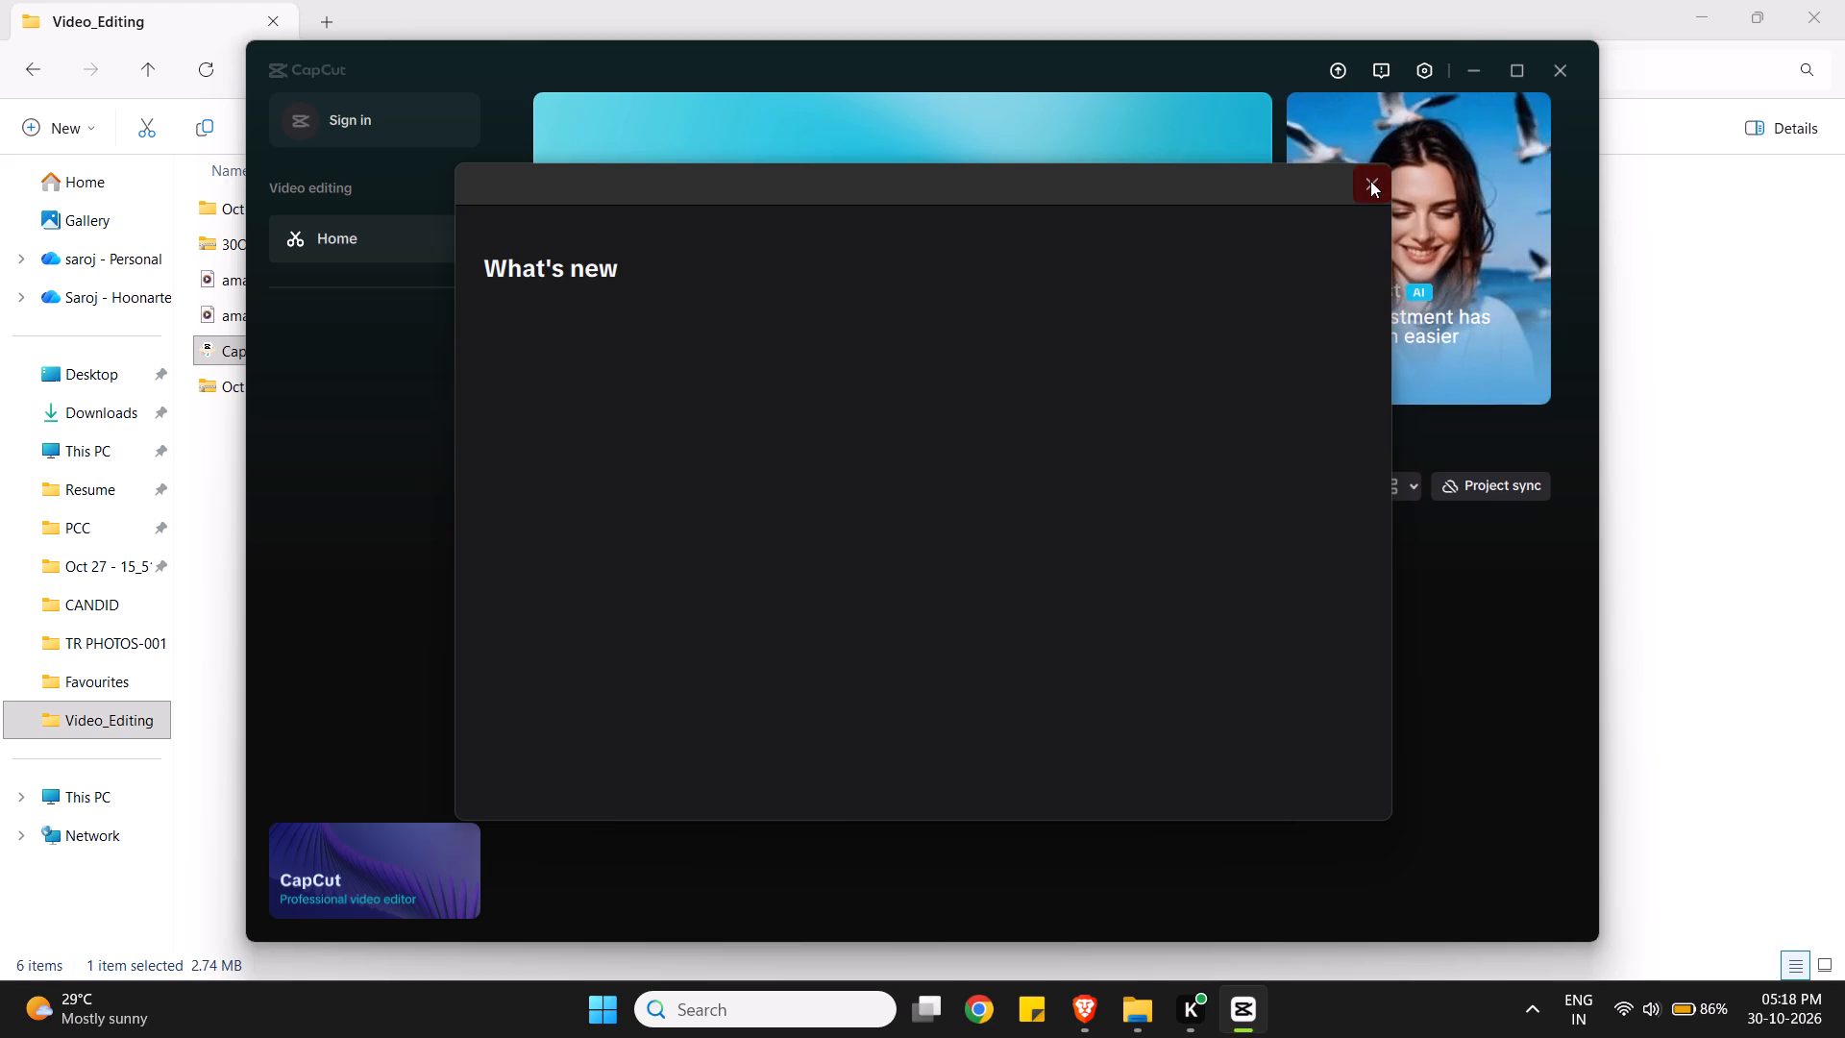
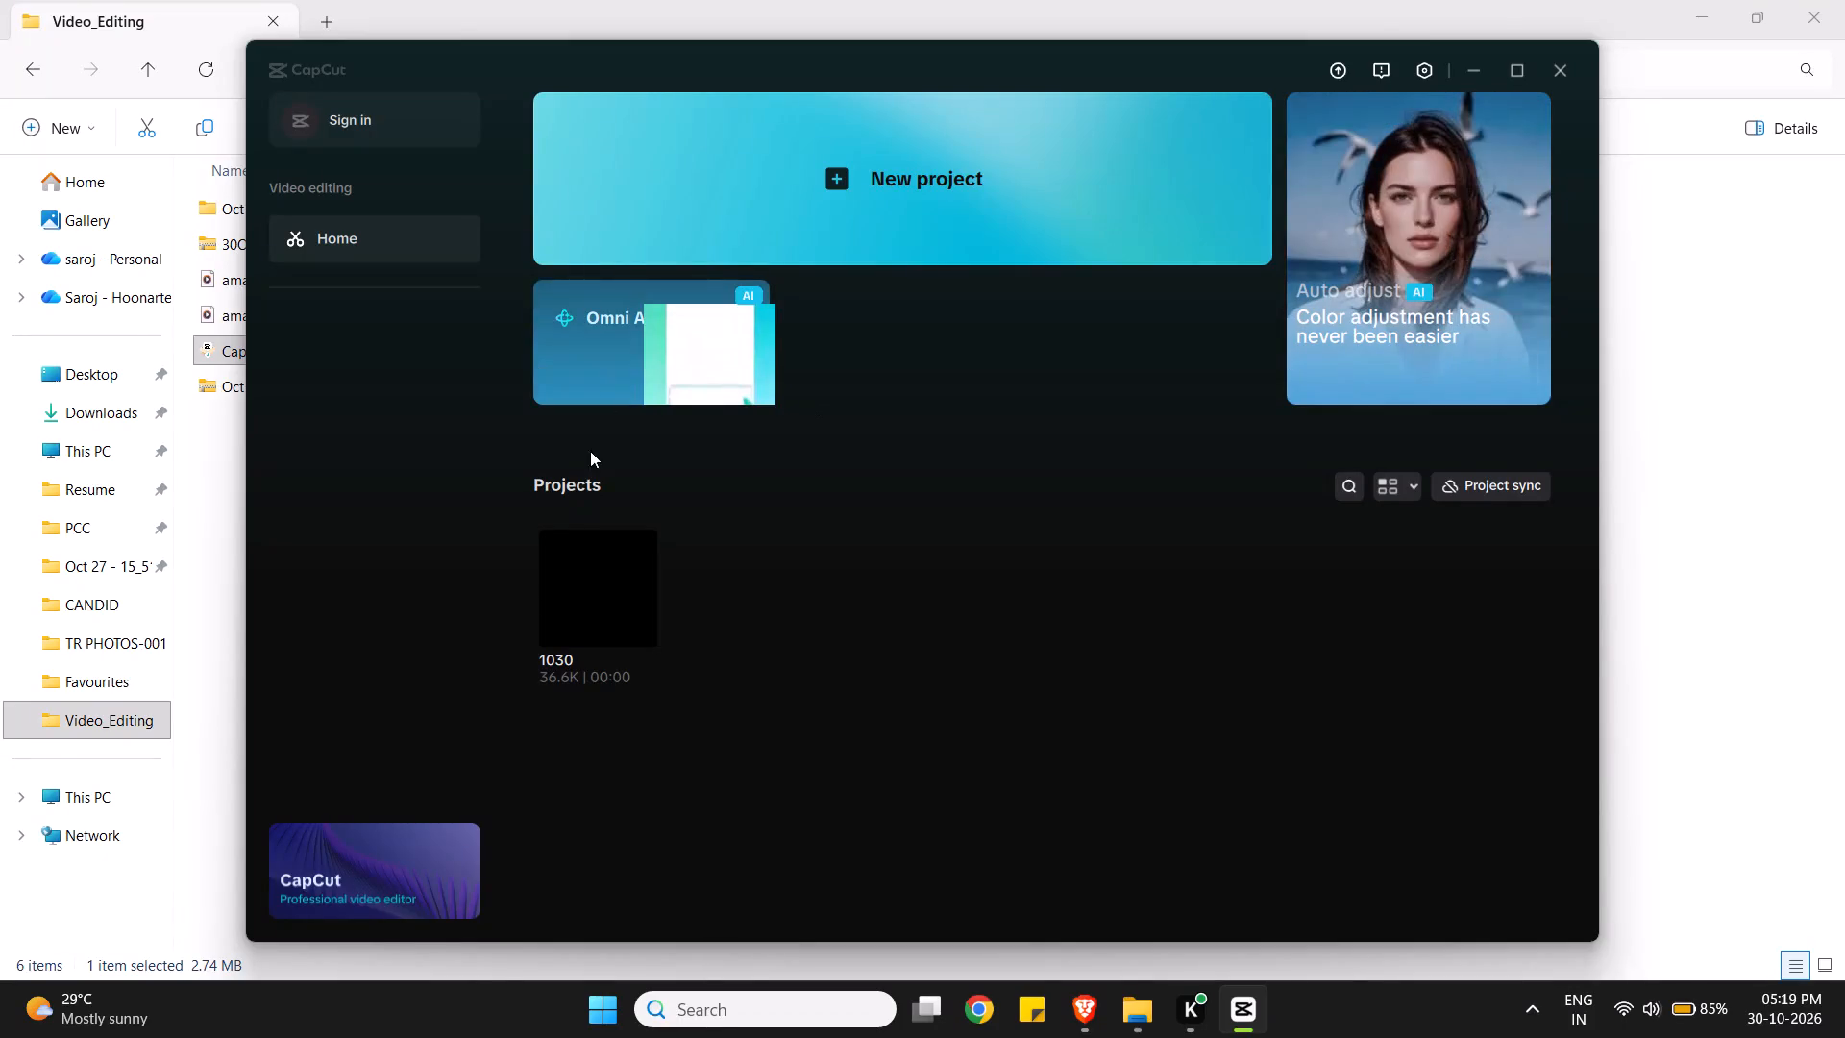
# Open the existing project 1030 from the Projects list.
pyautogui.click(584, 621)
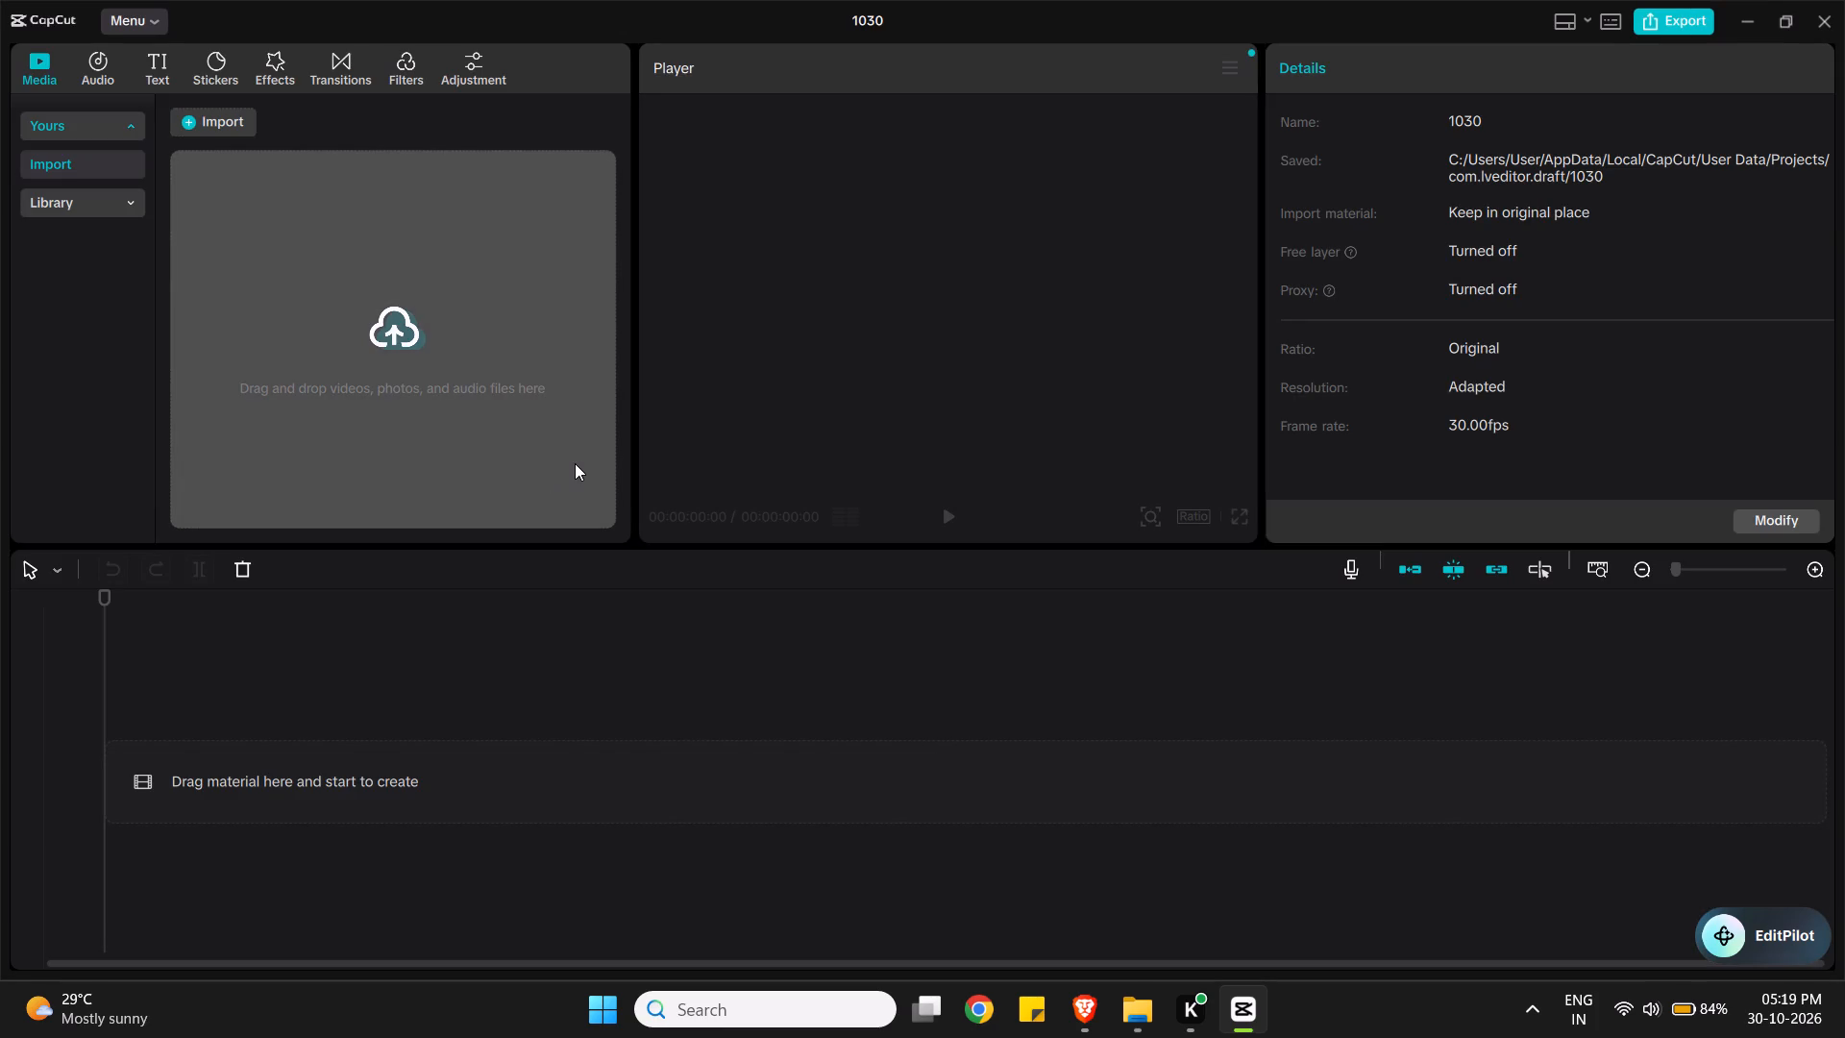
# Start a media import, browse to the Video_Editing folder, and check the clips in its Oct 27 - 15_51 subfolder.
pyautogui.click(452, 353)
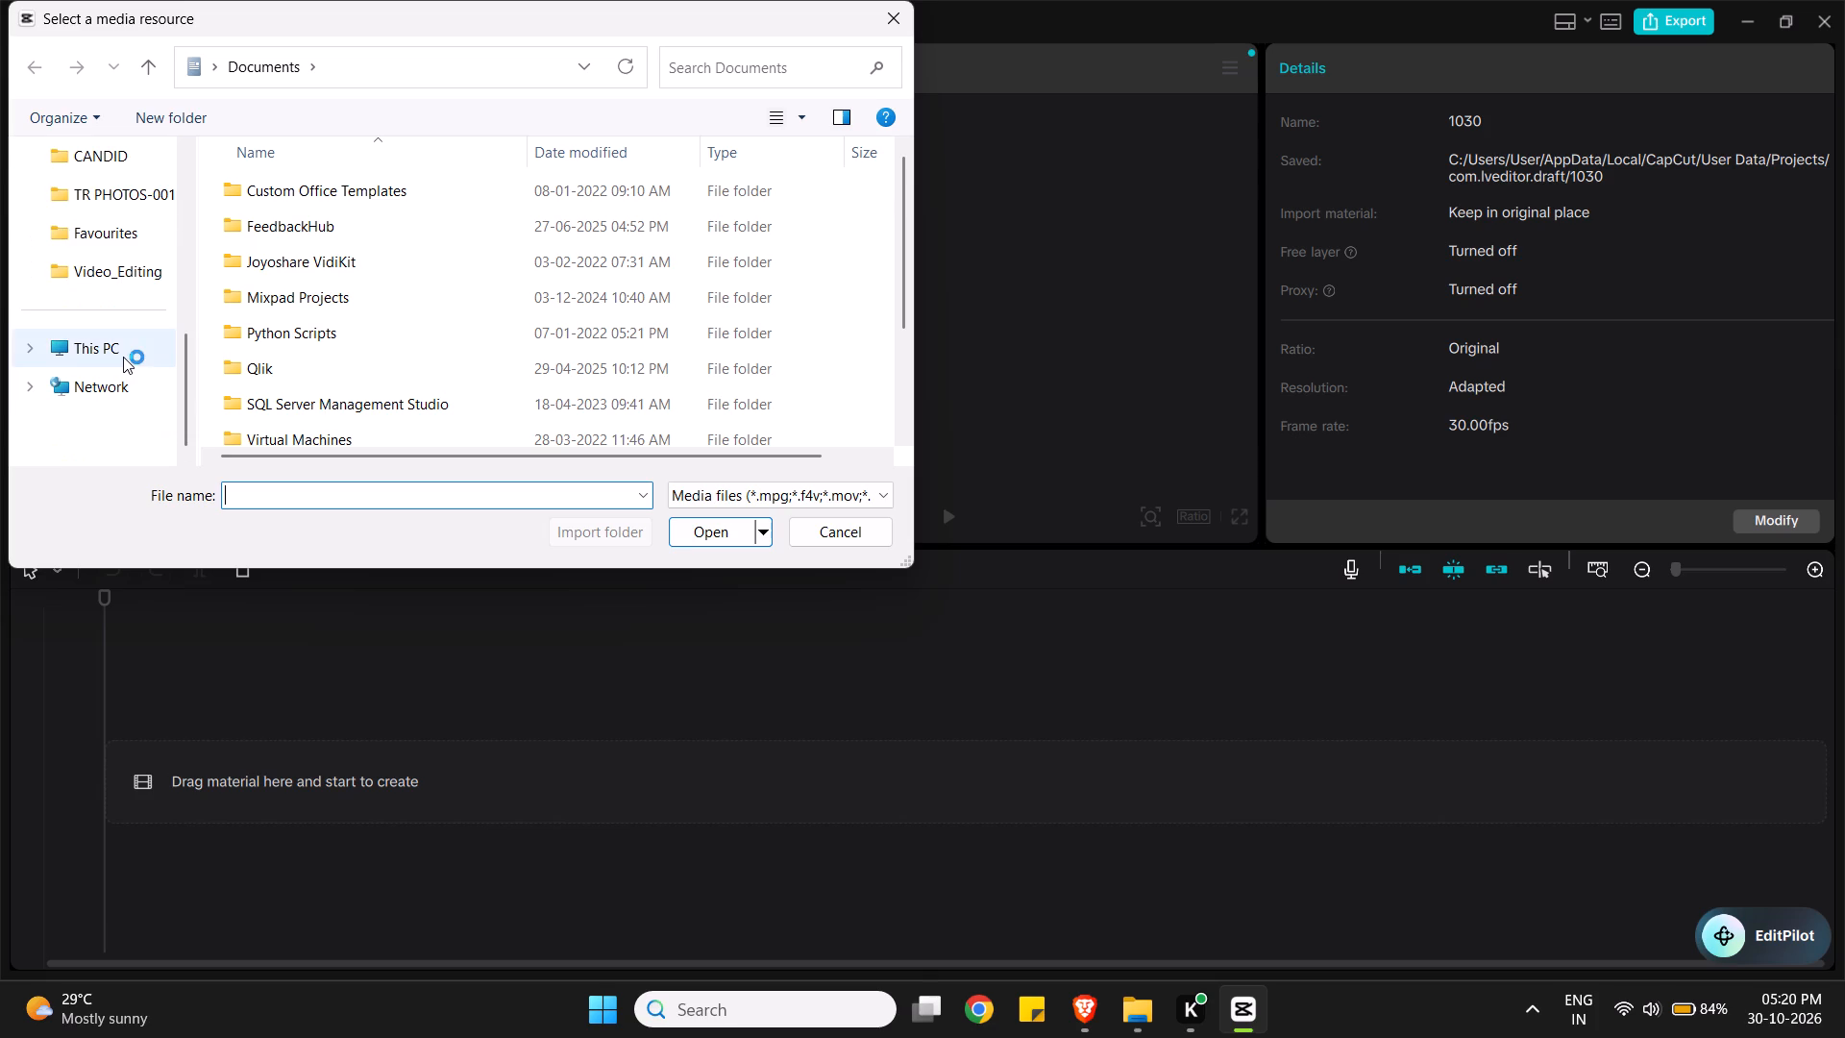
pyautogui.click(123, 357)
pyautogui.click(131, 288)
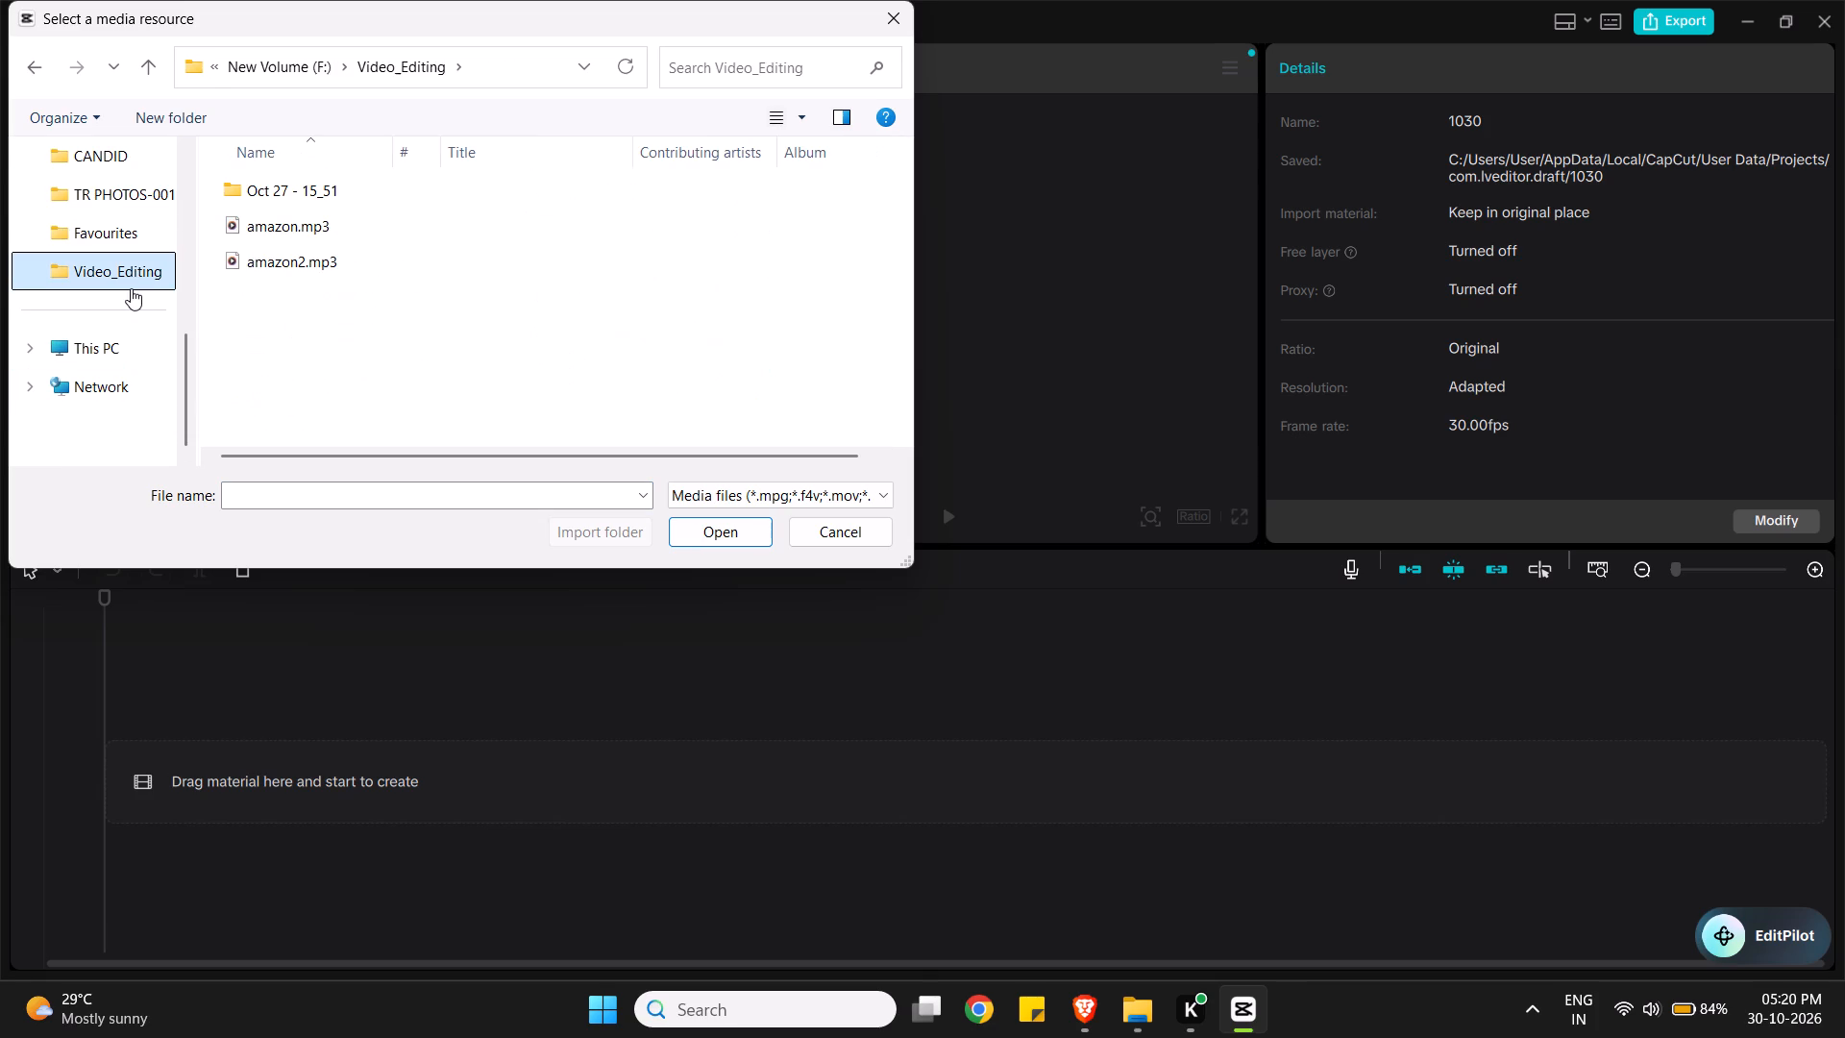
pyautogui.doubleClick(359, 197)
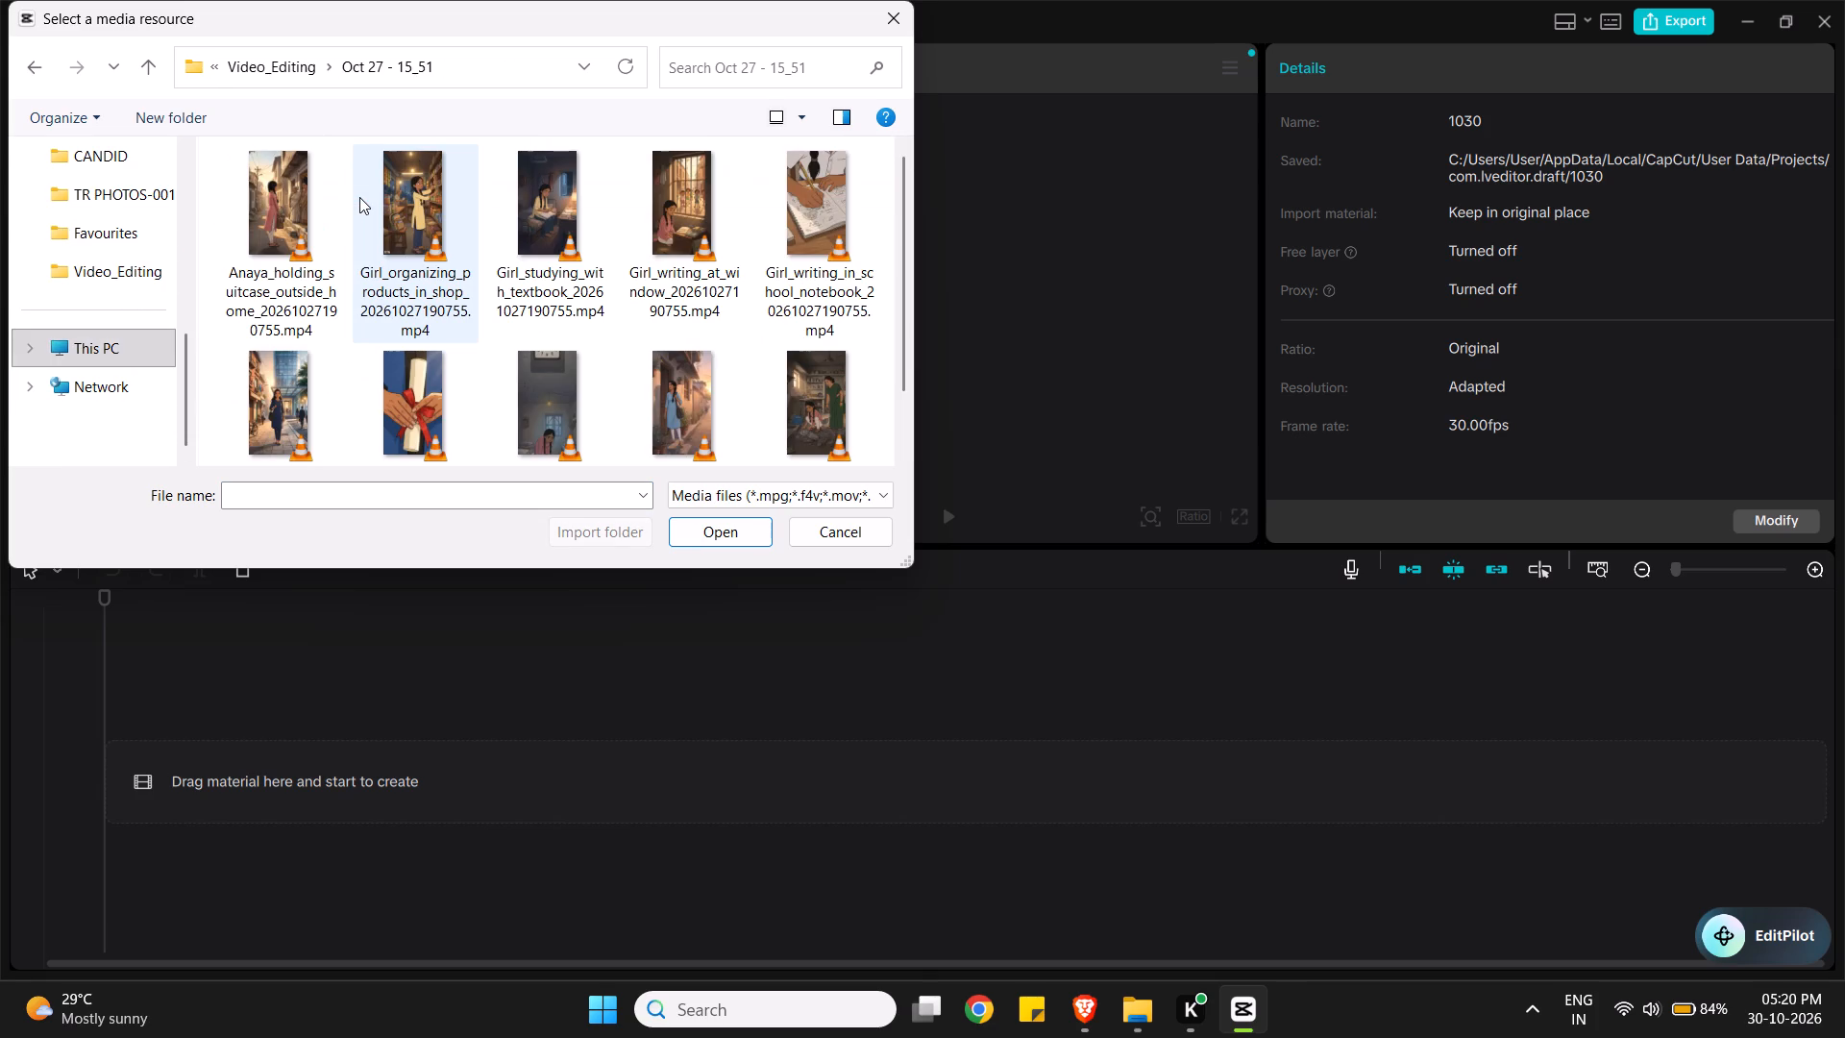
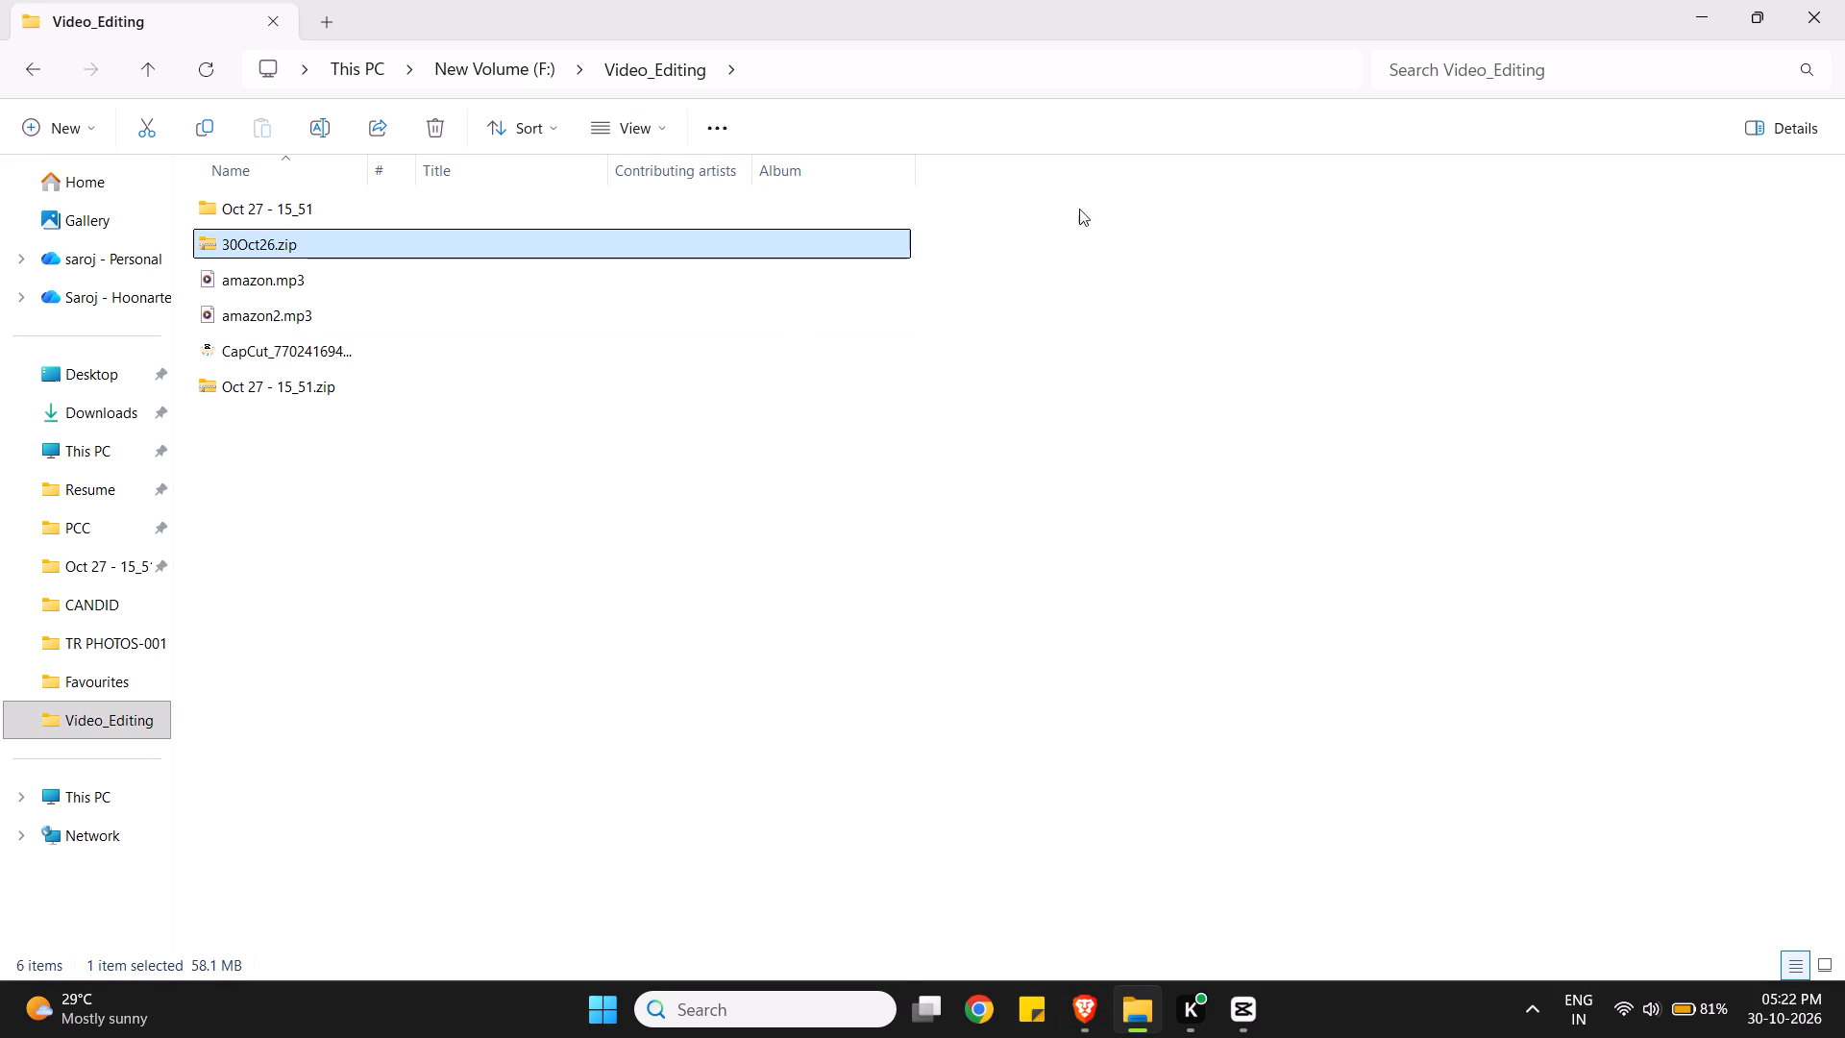
pyautogui.click(436, 197)
pyautogui.click(431, 233)
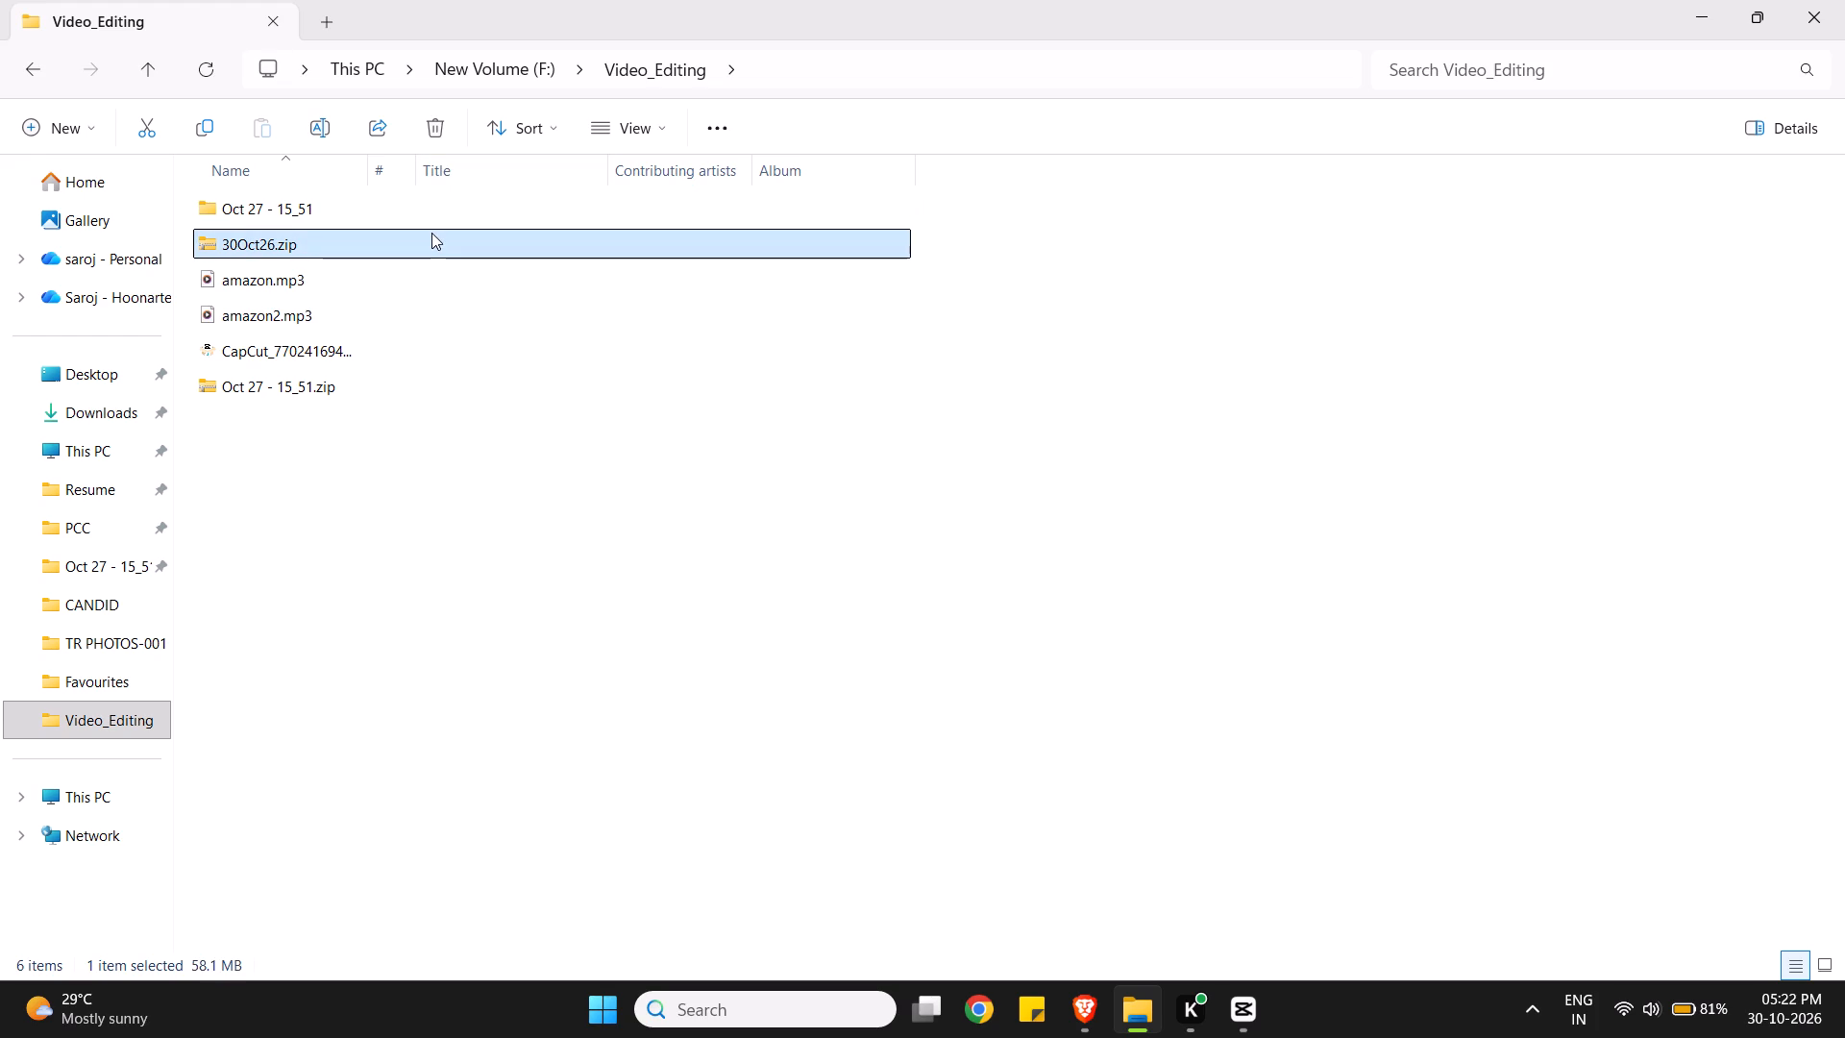
pyautogui.rightClick(431, 233)
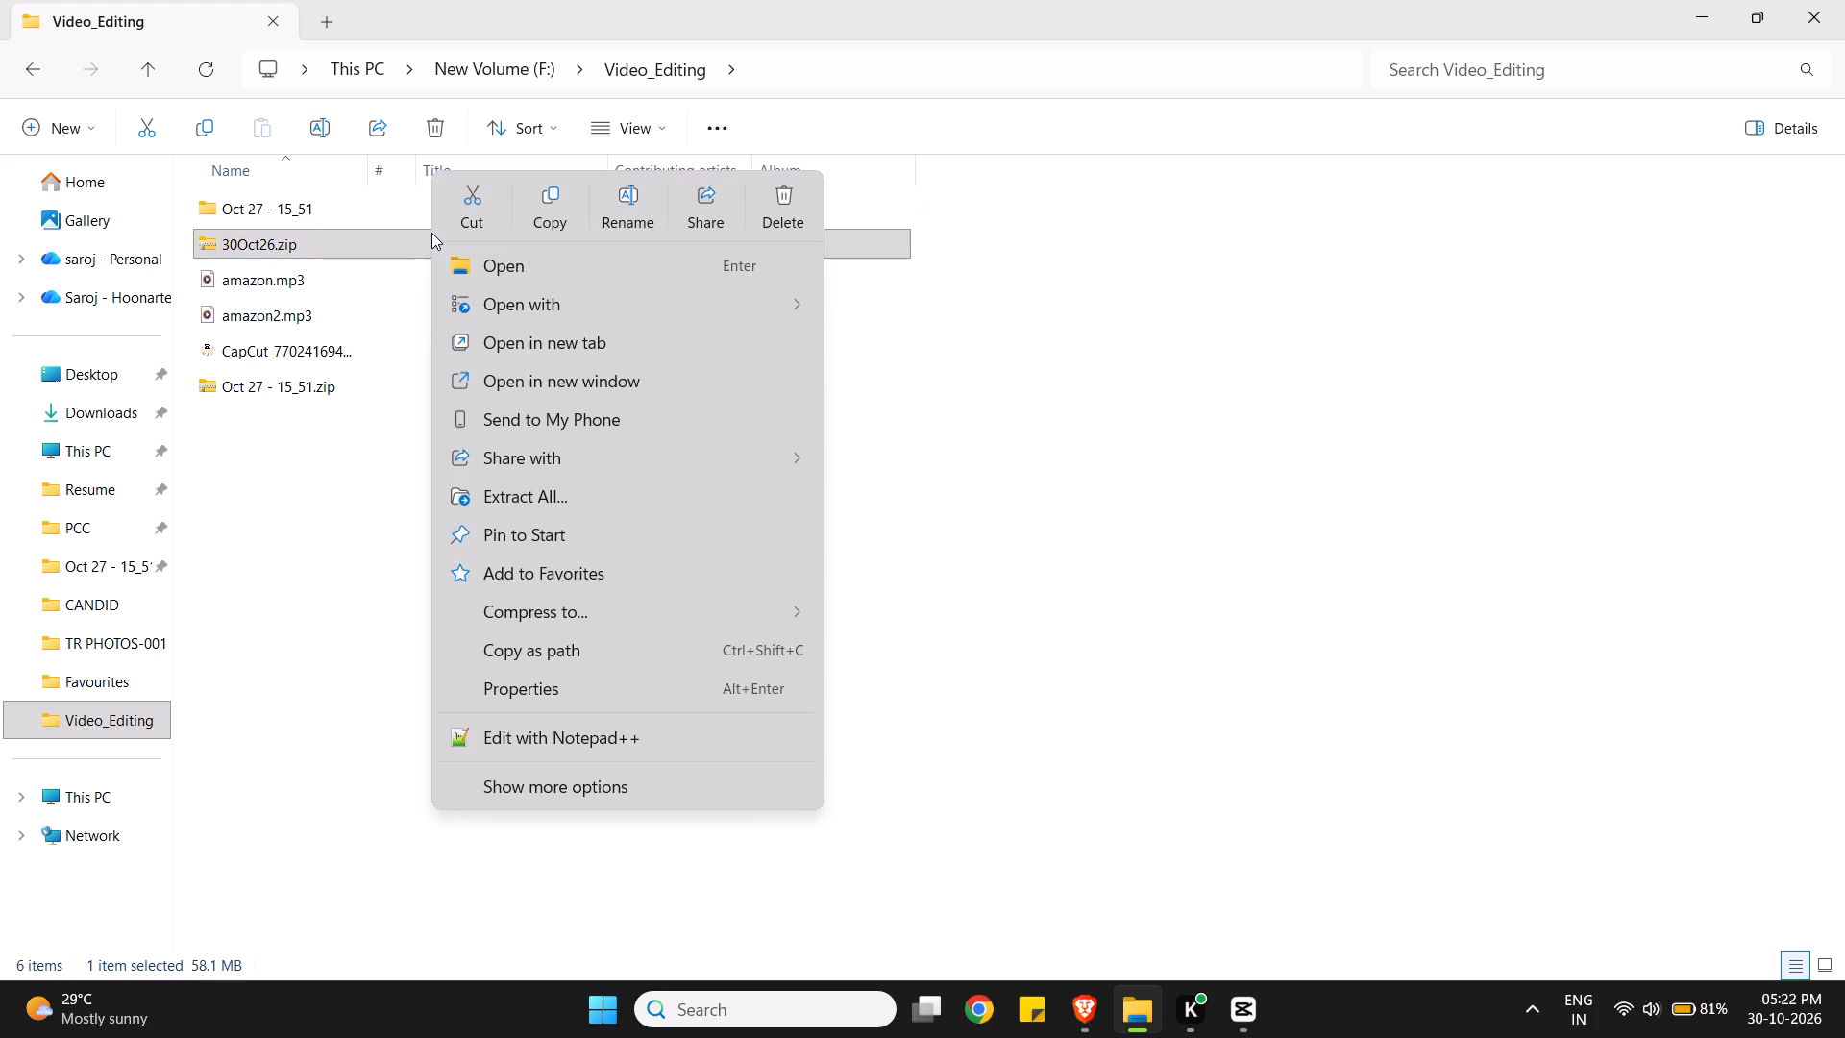
pyautogui.click(525, 507)
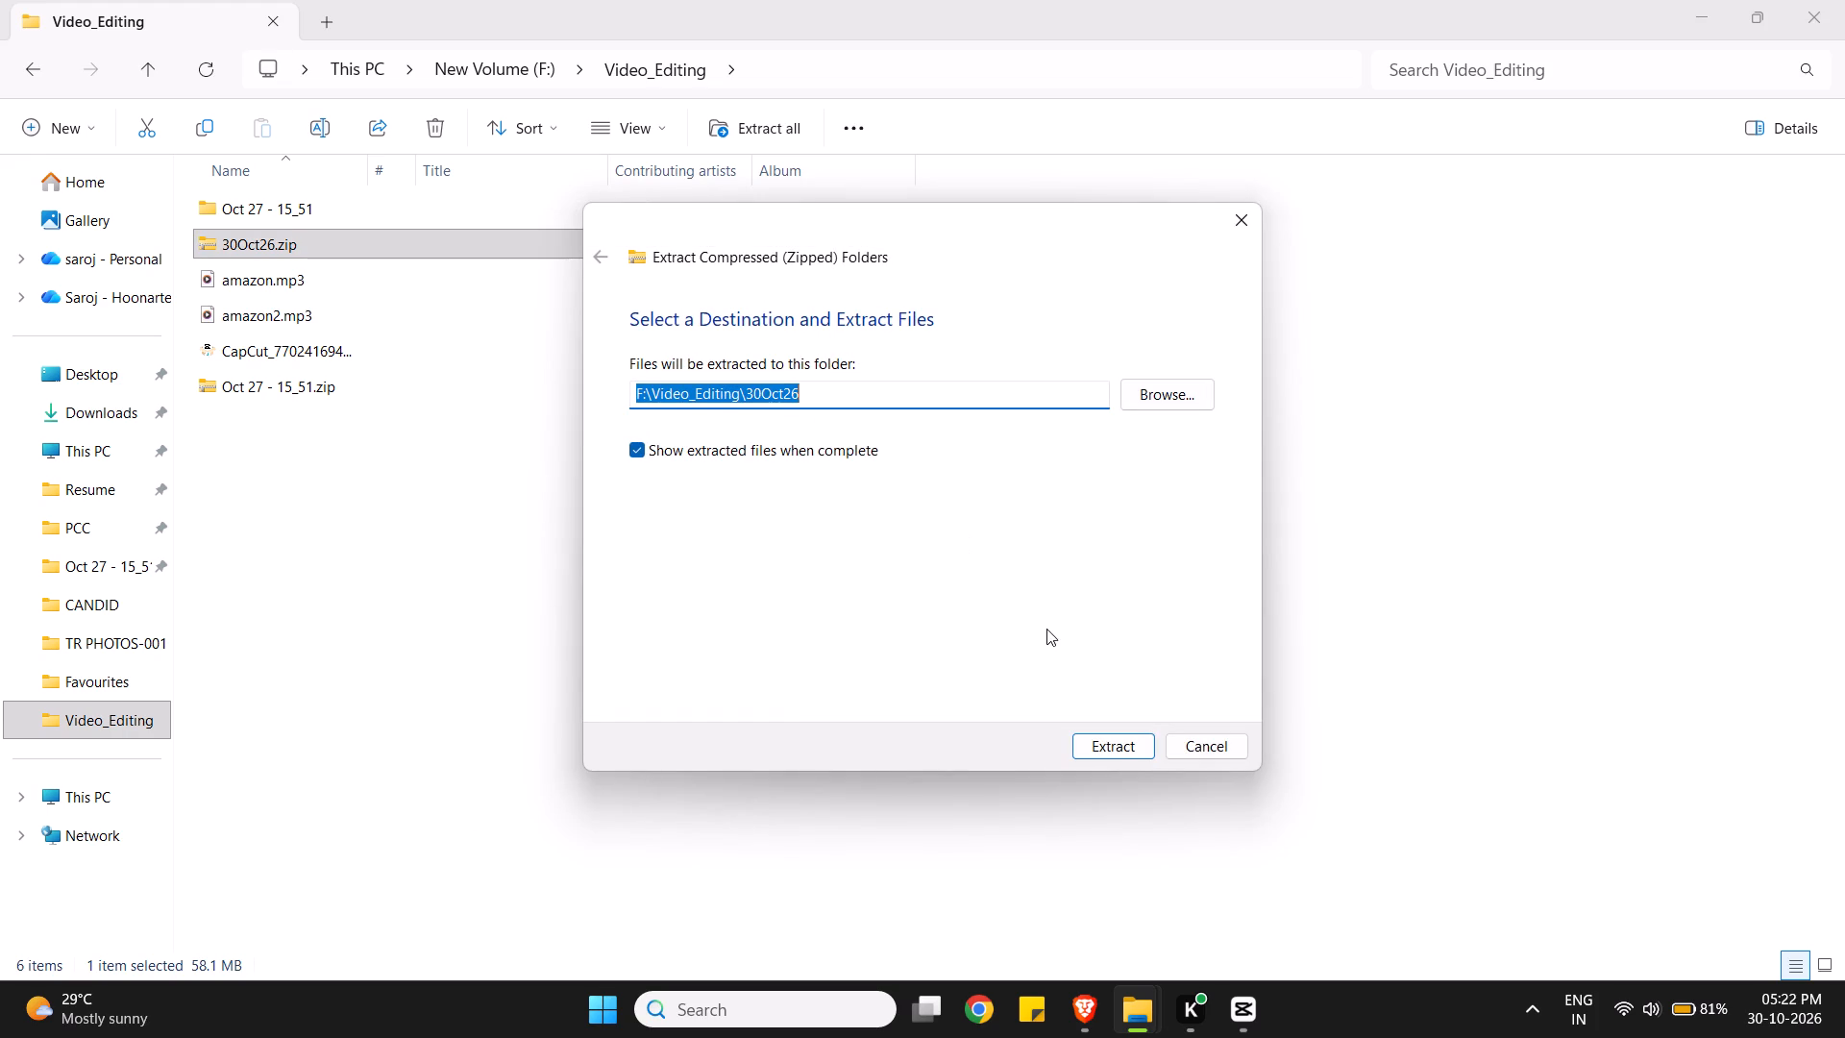
pyautogui.click(1112, 746)
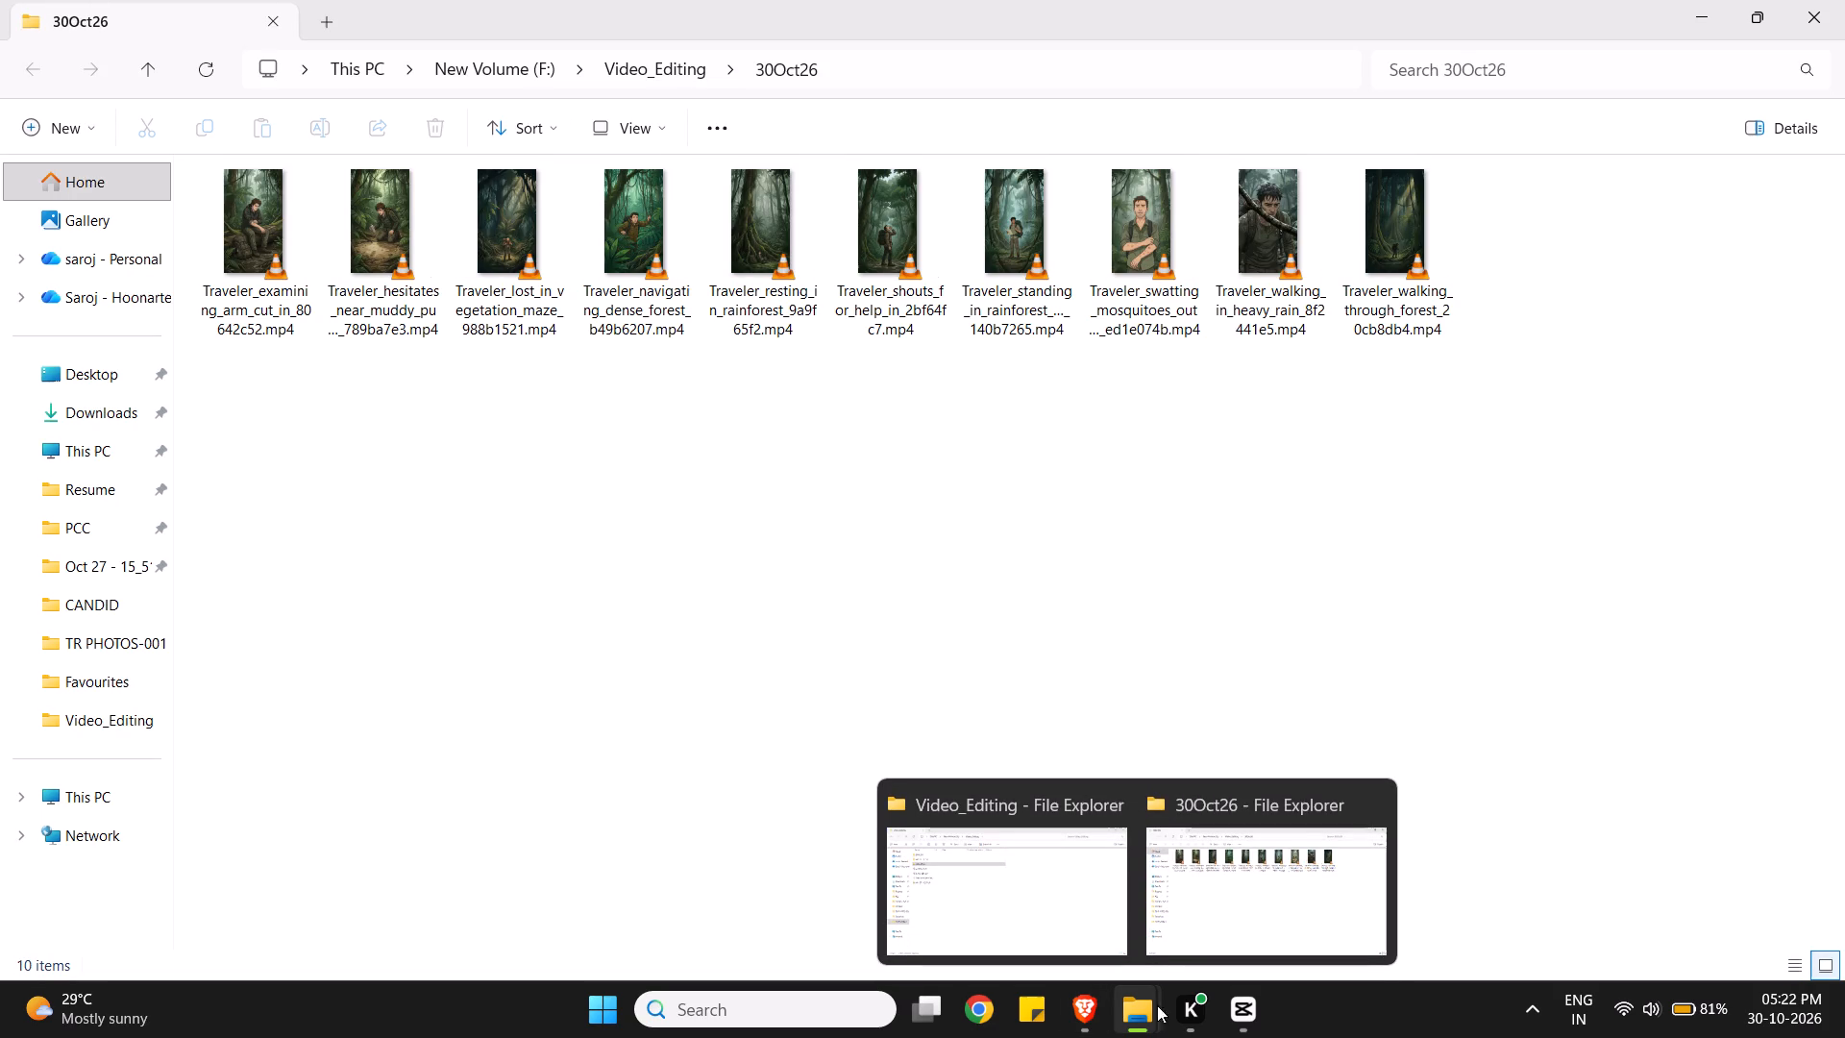
# Switch back to CapCut and import all the Traveler video clips from the Video_Editing subfolder 30Oct26.
pyautogui.click(1229, 1005)
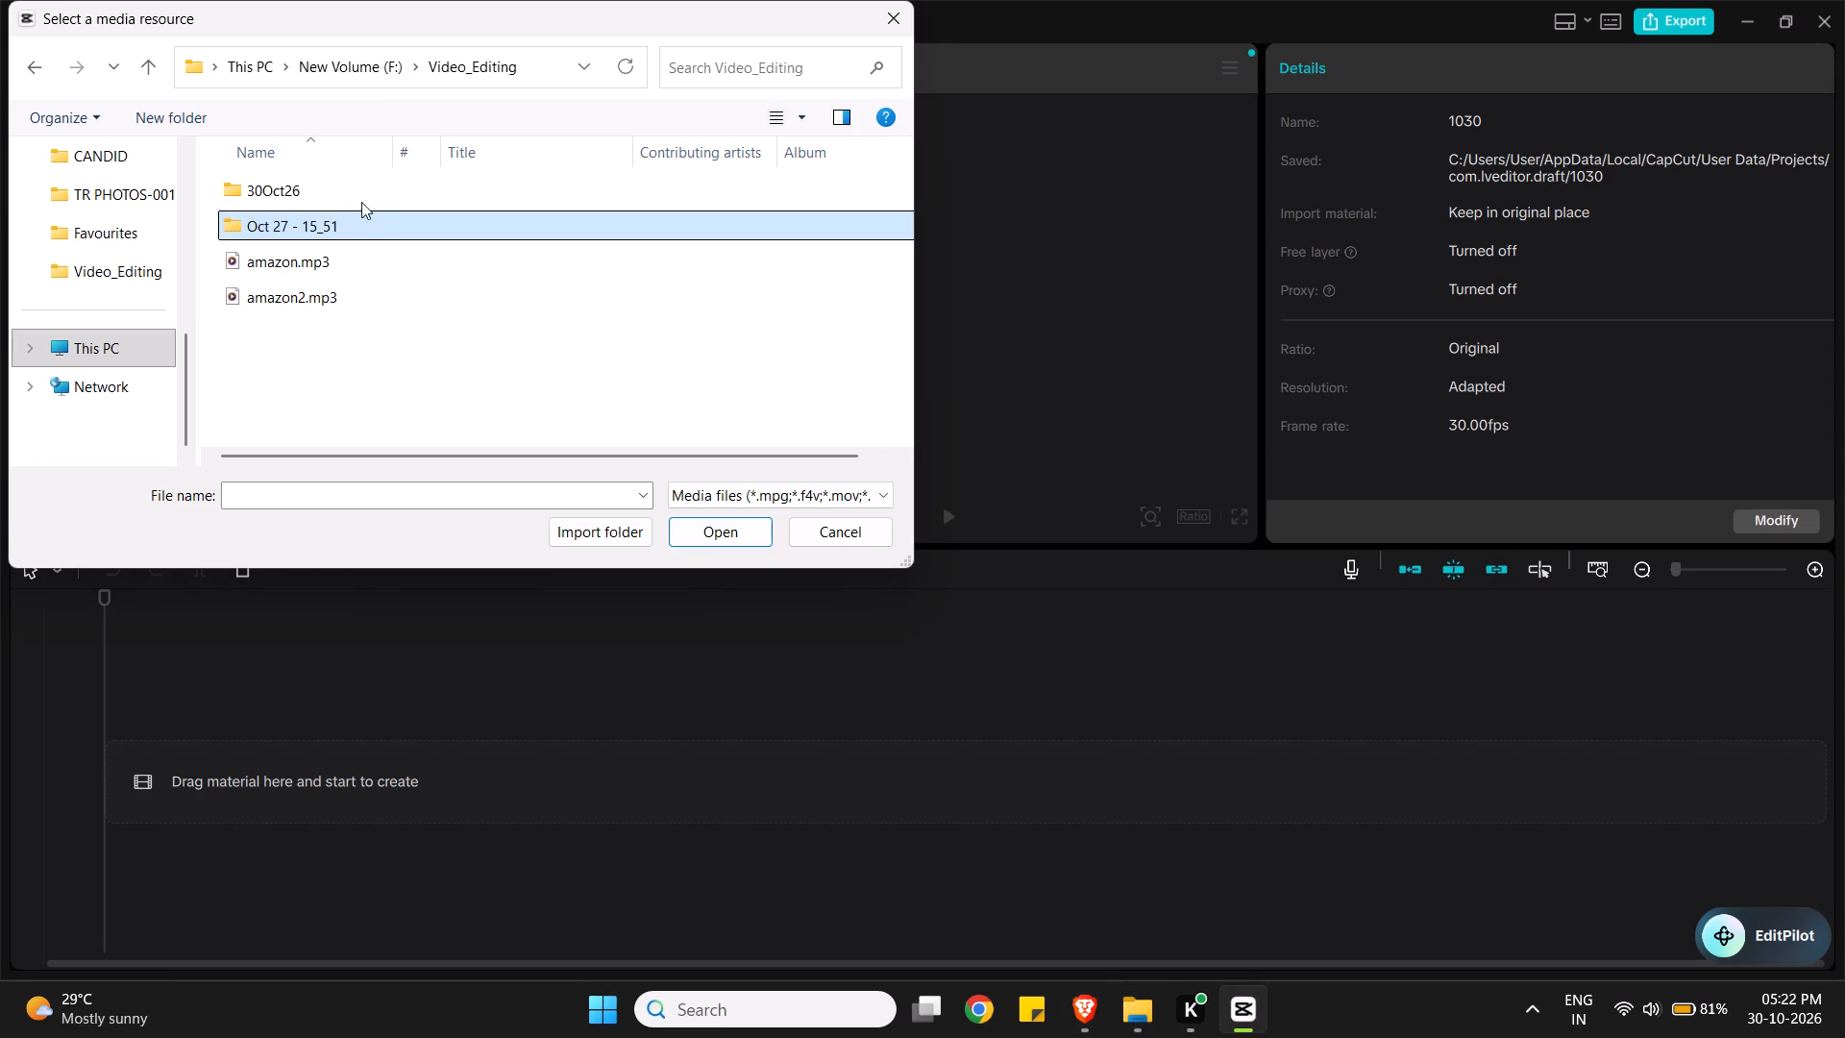
pyautogui.doubleClick(352, 198)
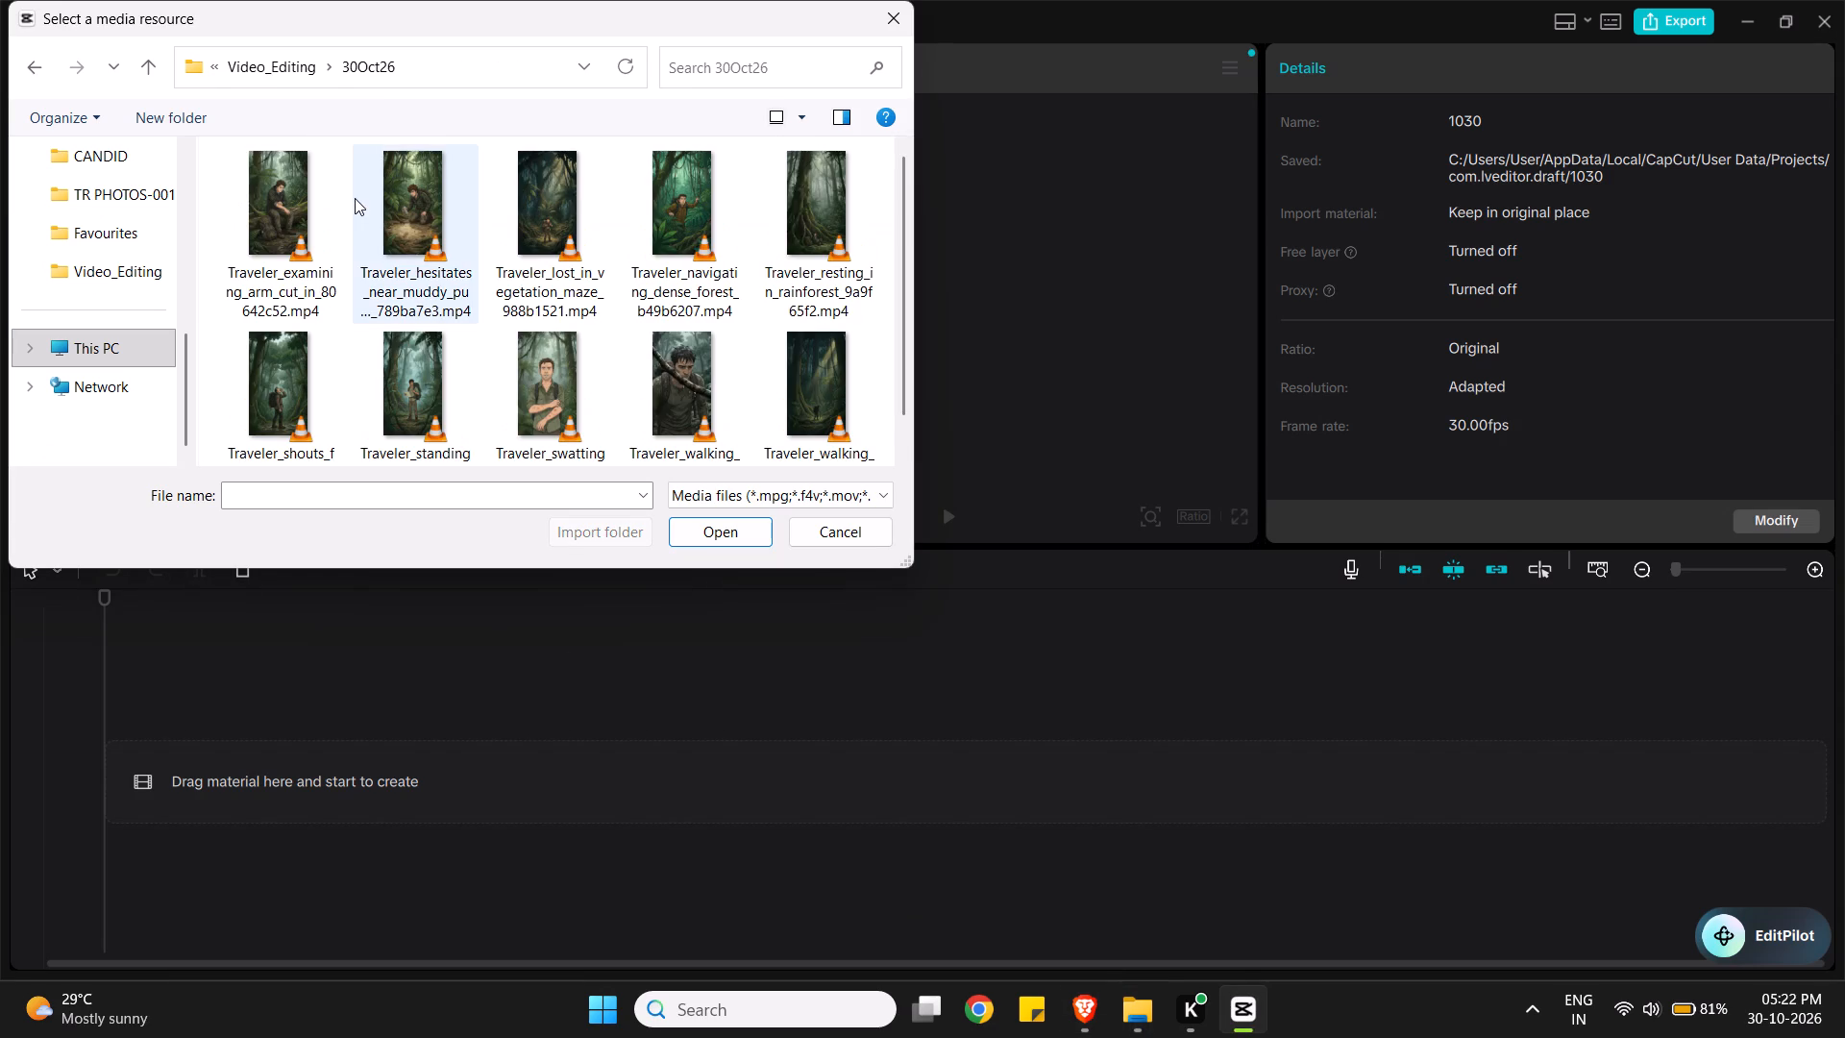
pyautogui.hotkey('ctrl', 'a')
pyautogui.click(695, 540)
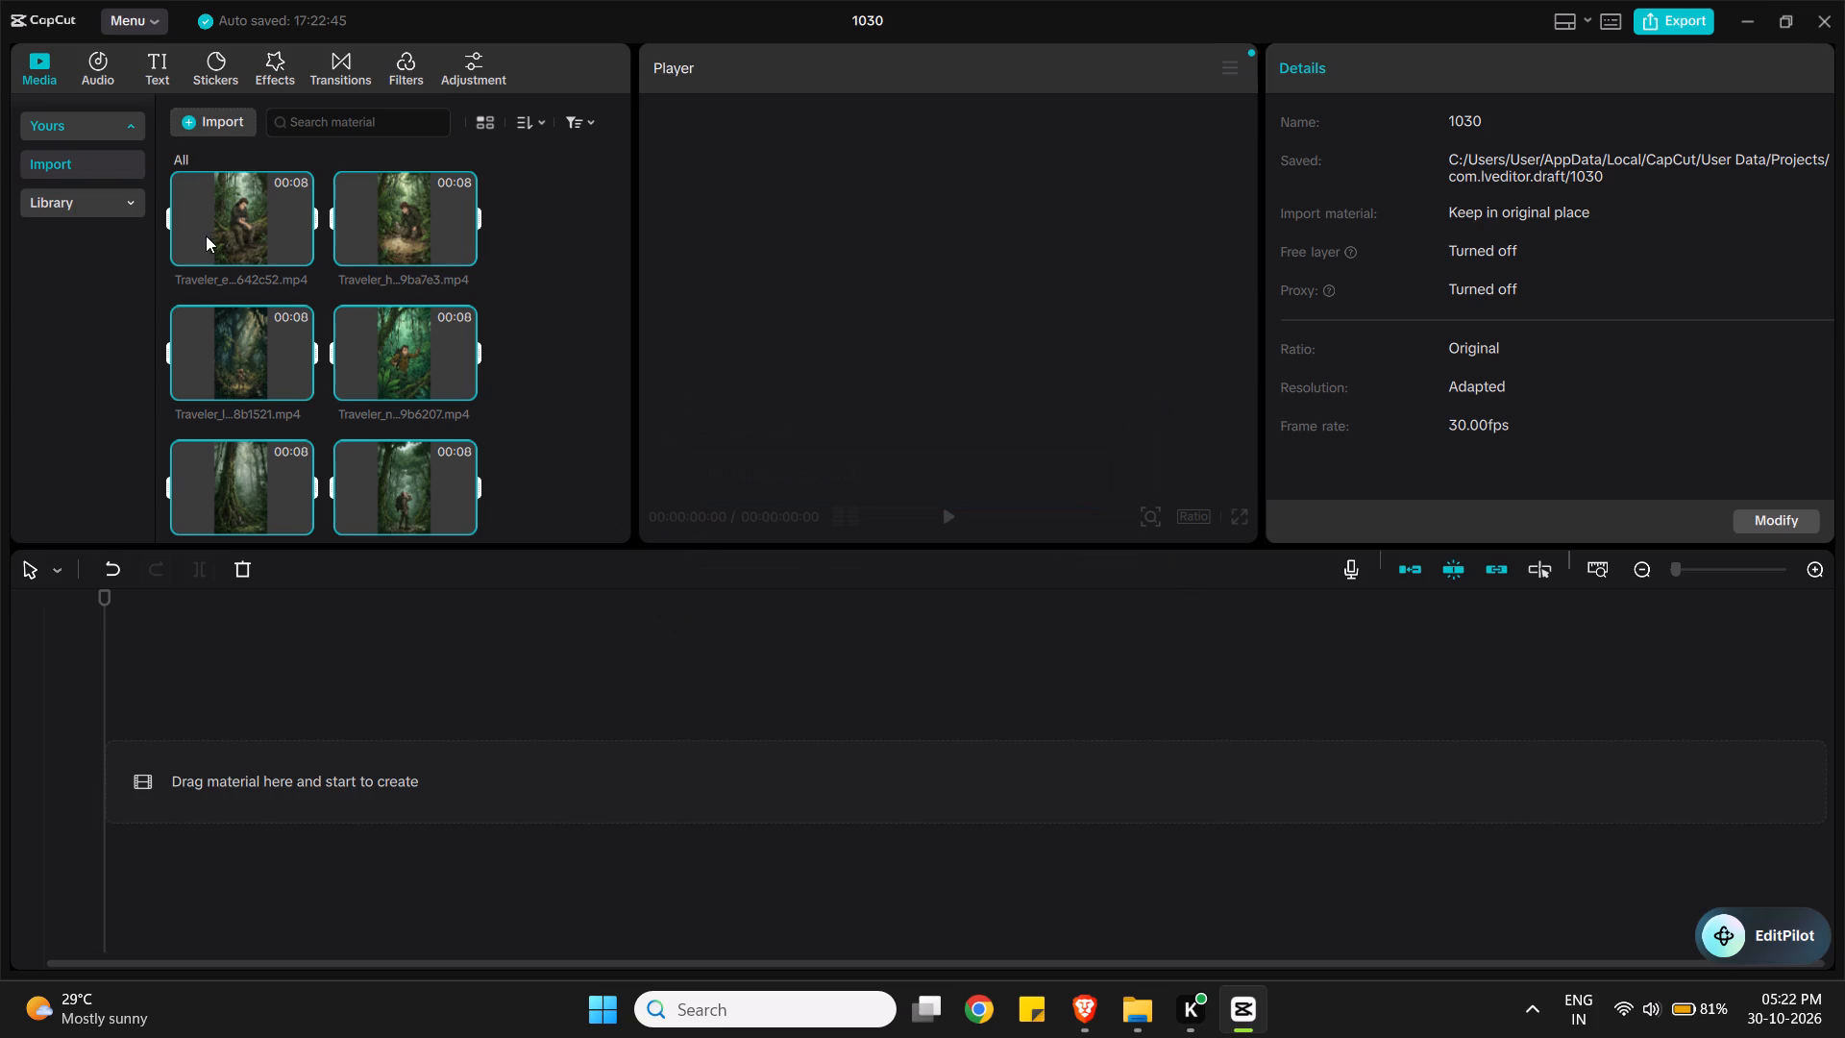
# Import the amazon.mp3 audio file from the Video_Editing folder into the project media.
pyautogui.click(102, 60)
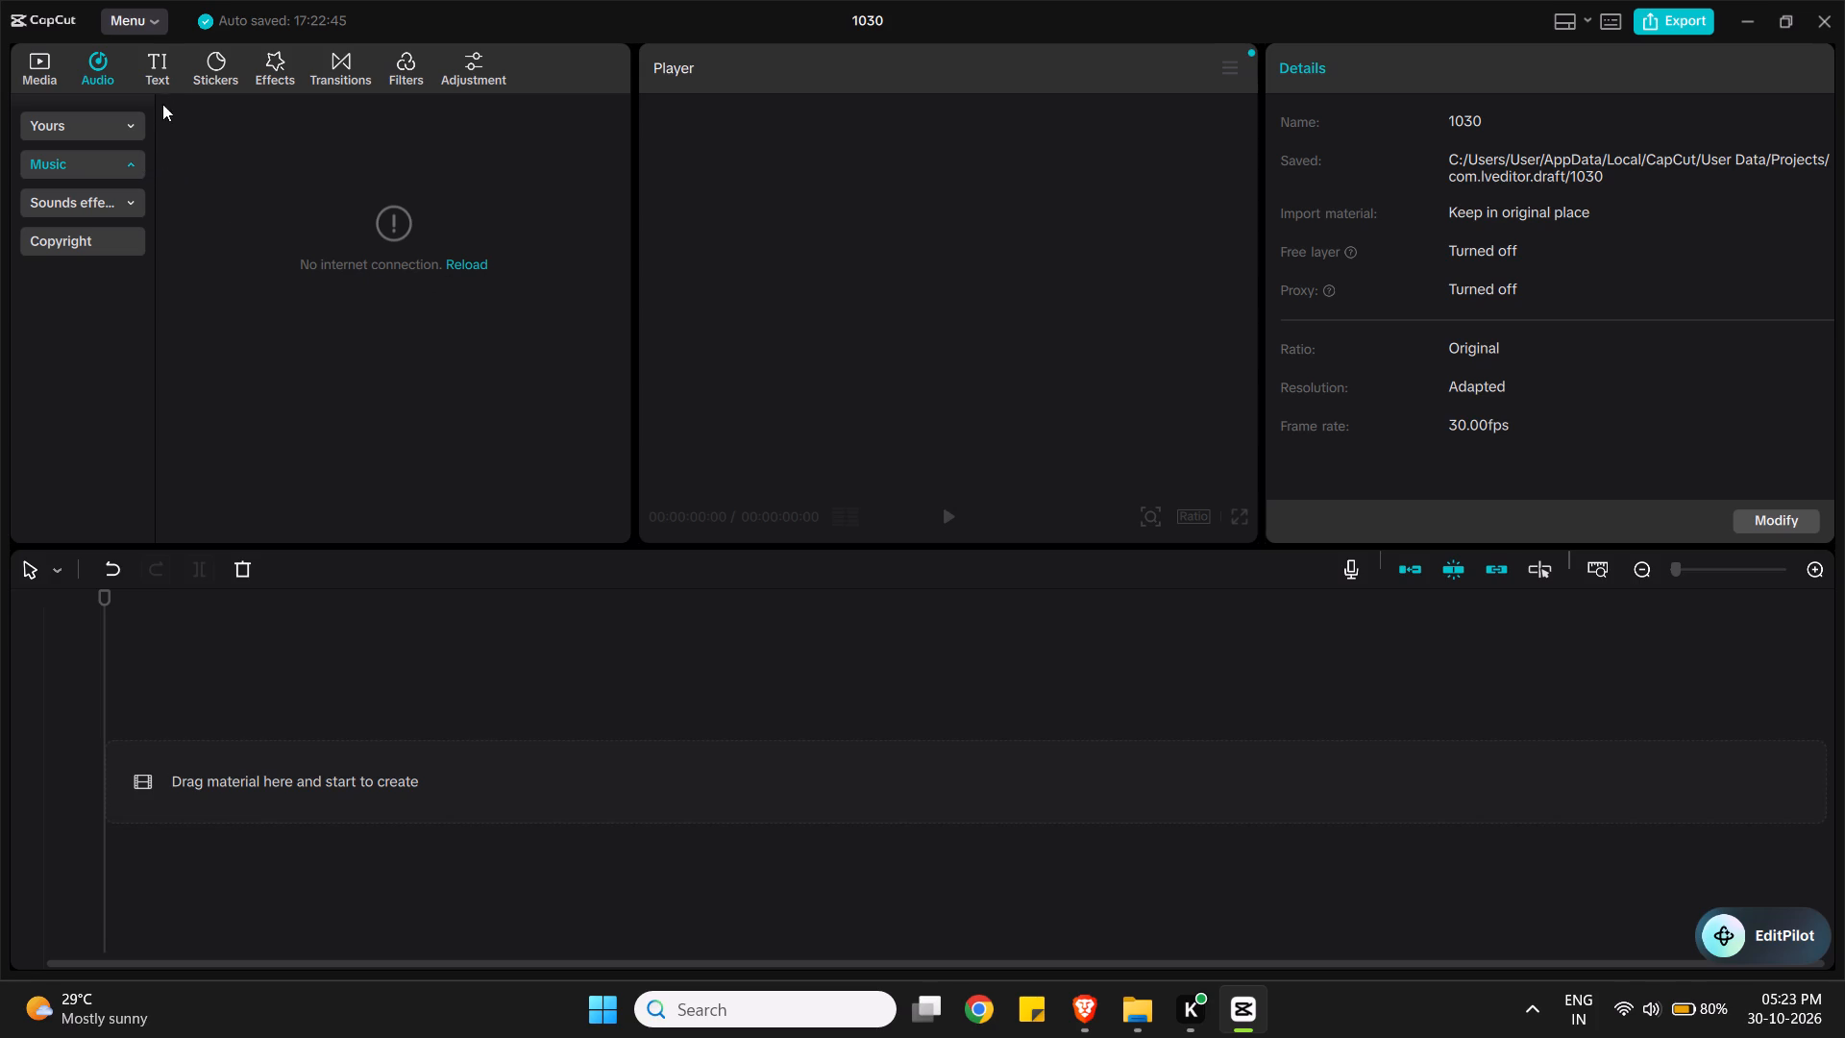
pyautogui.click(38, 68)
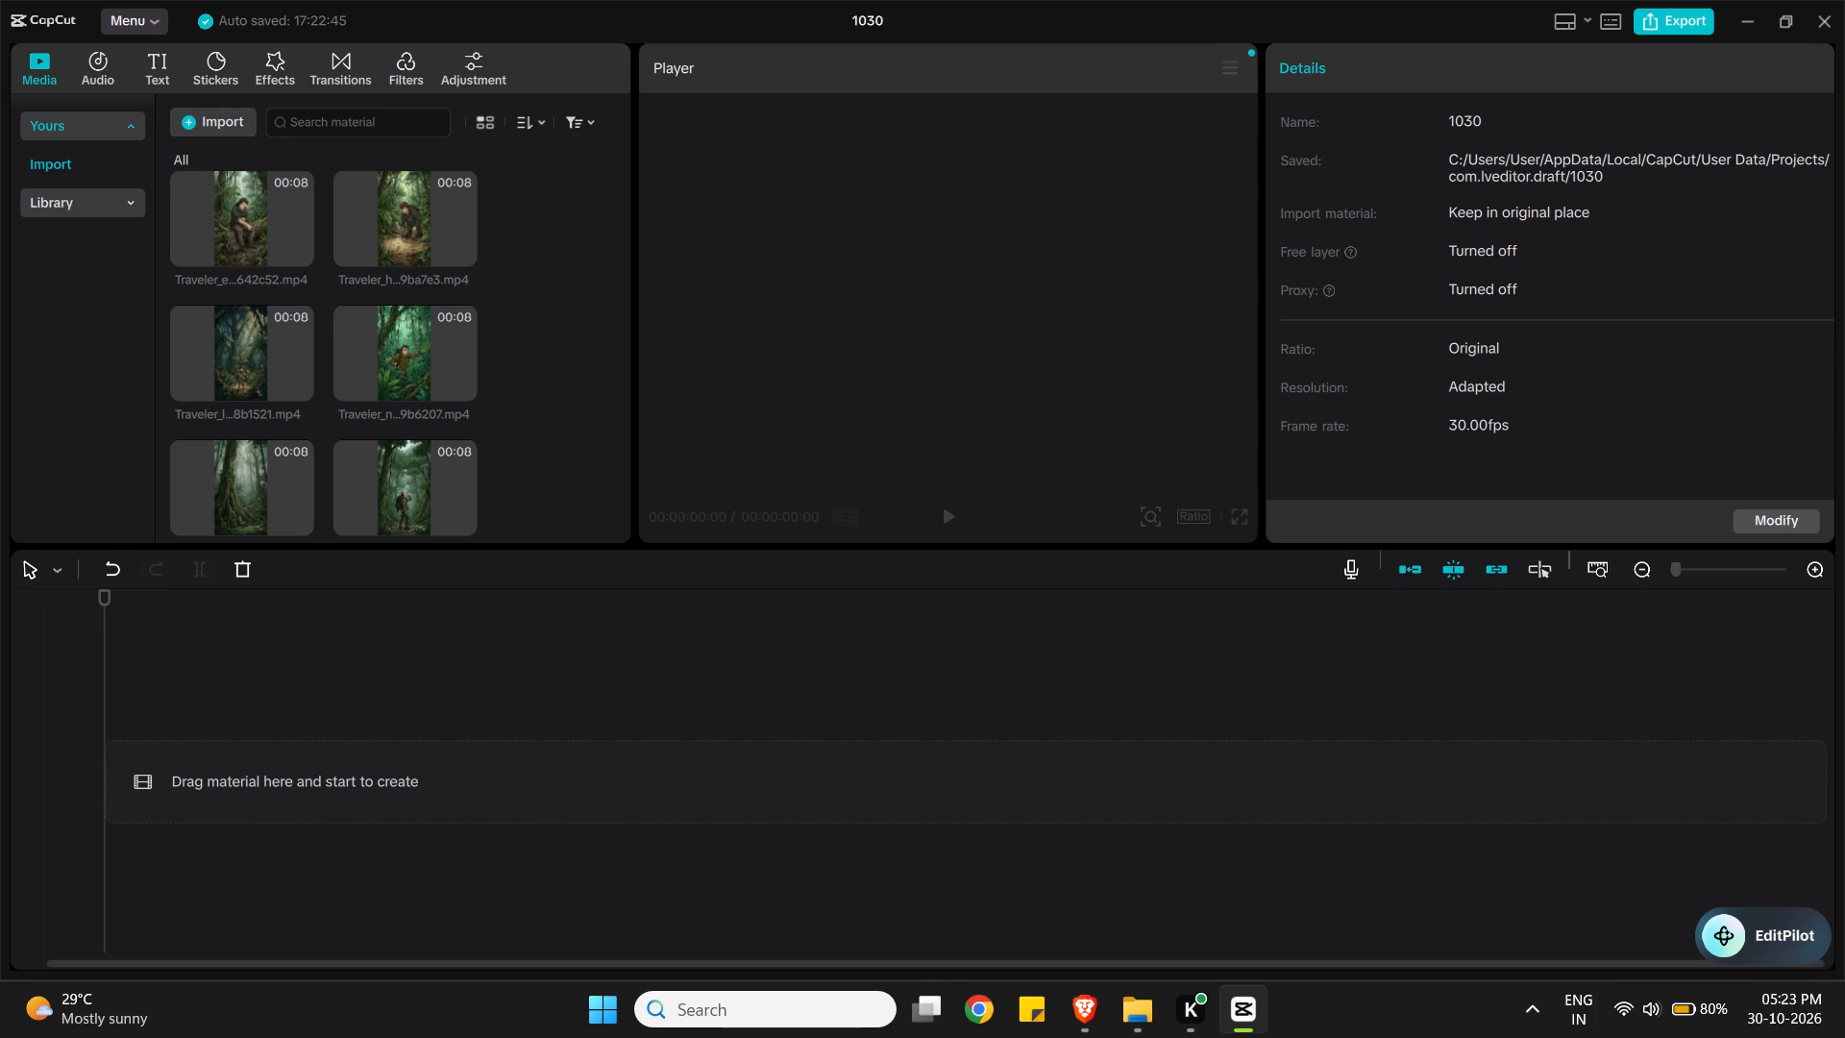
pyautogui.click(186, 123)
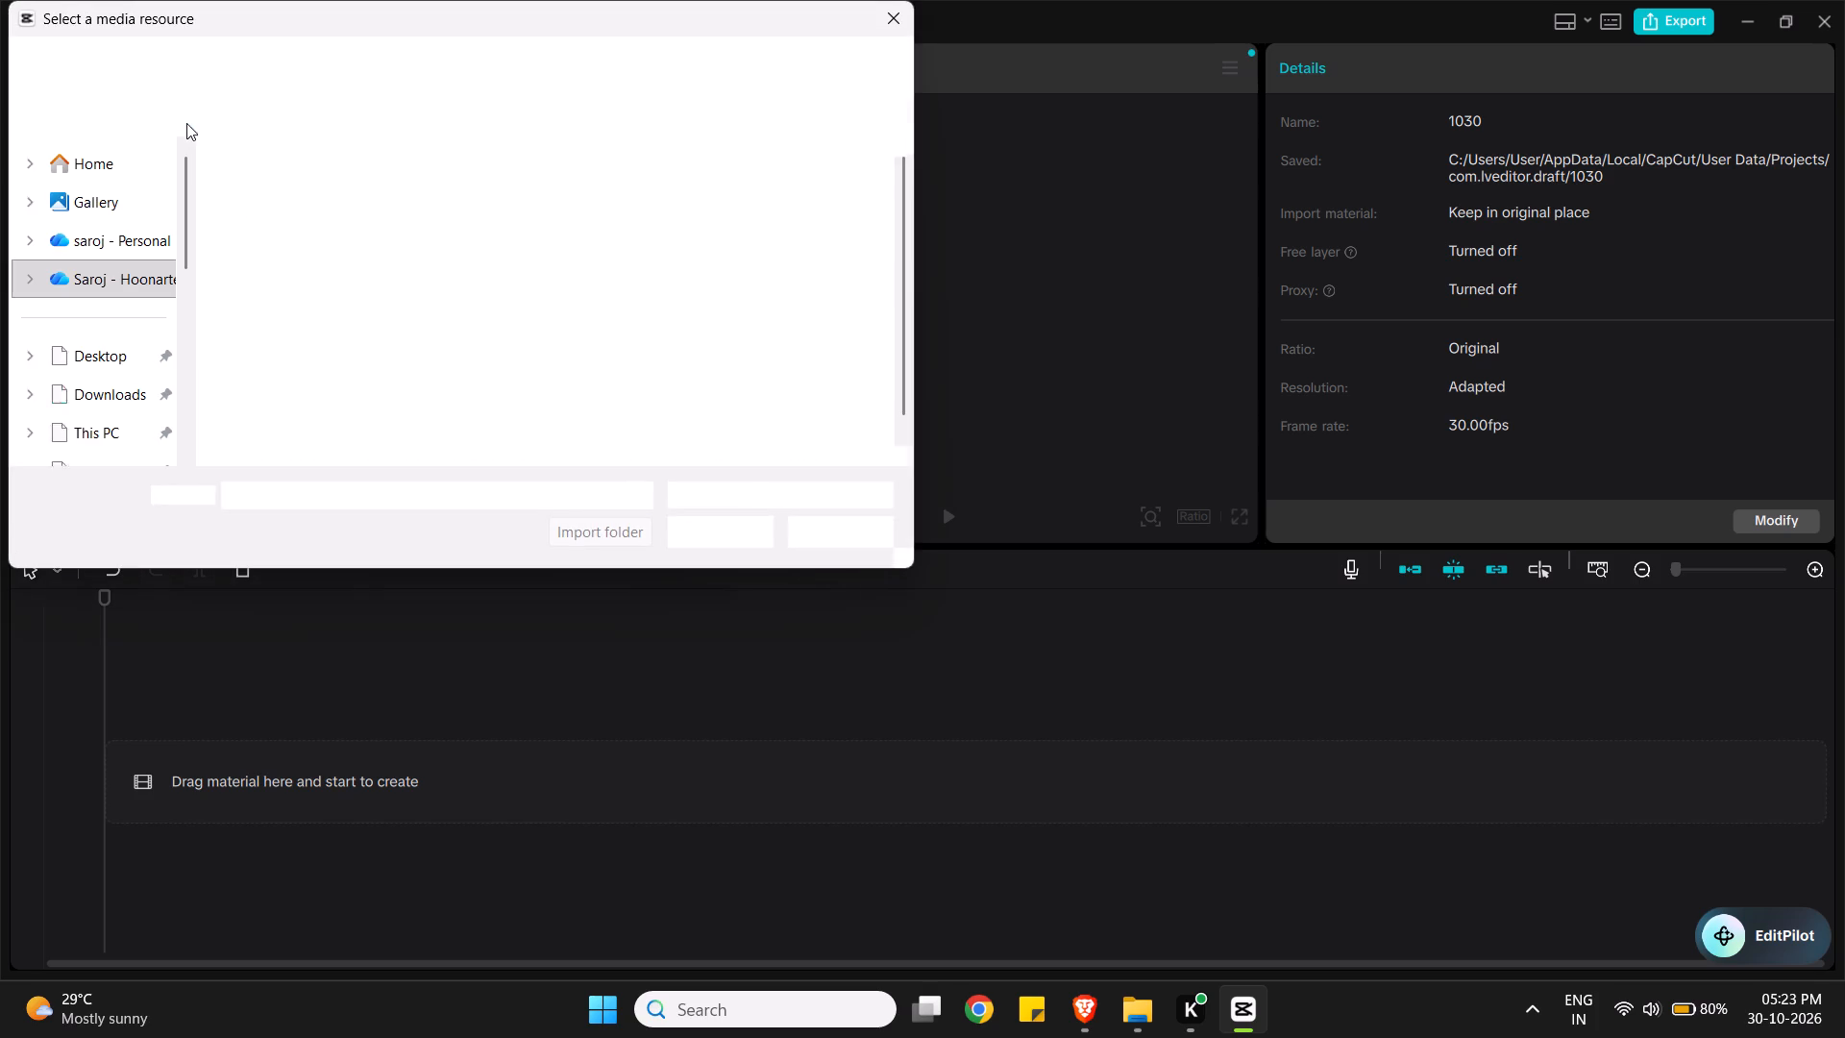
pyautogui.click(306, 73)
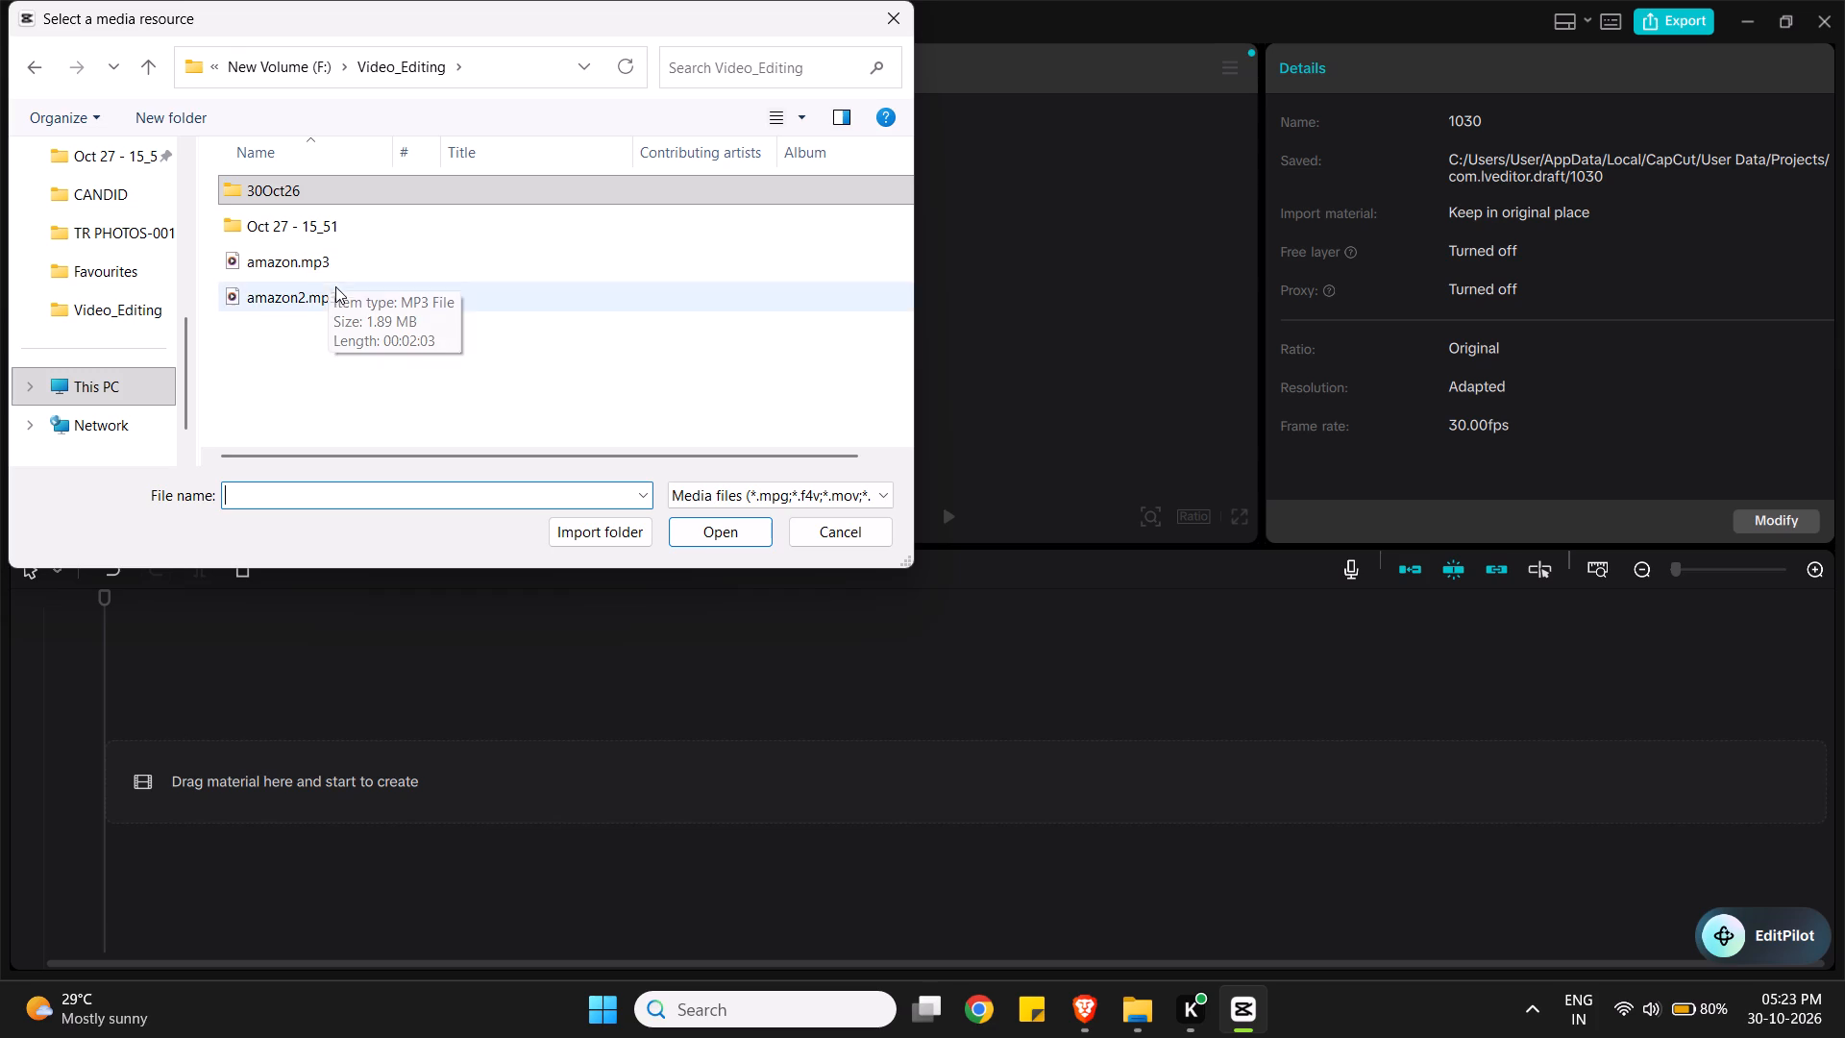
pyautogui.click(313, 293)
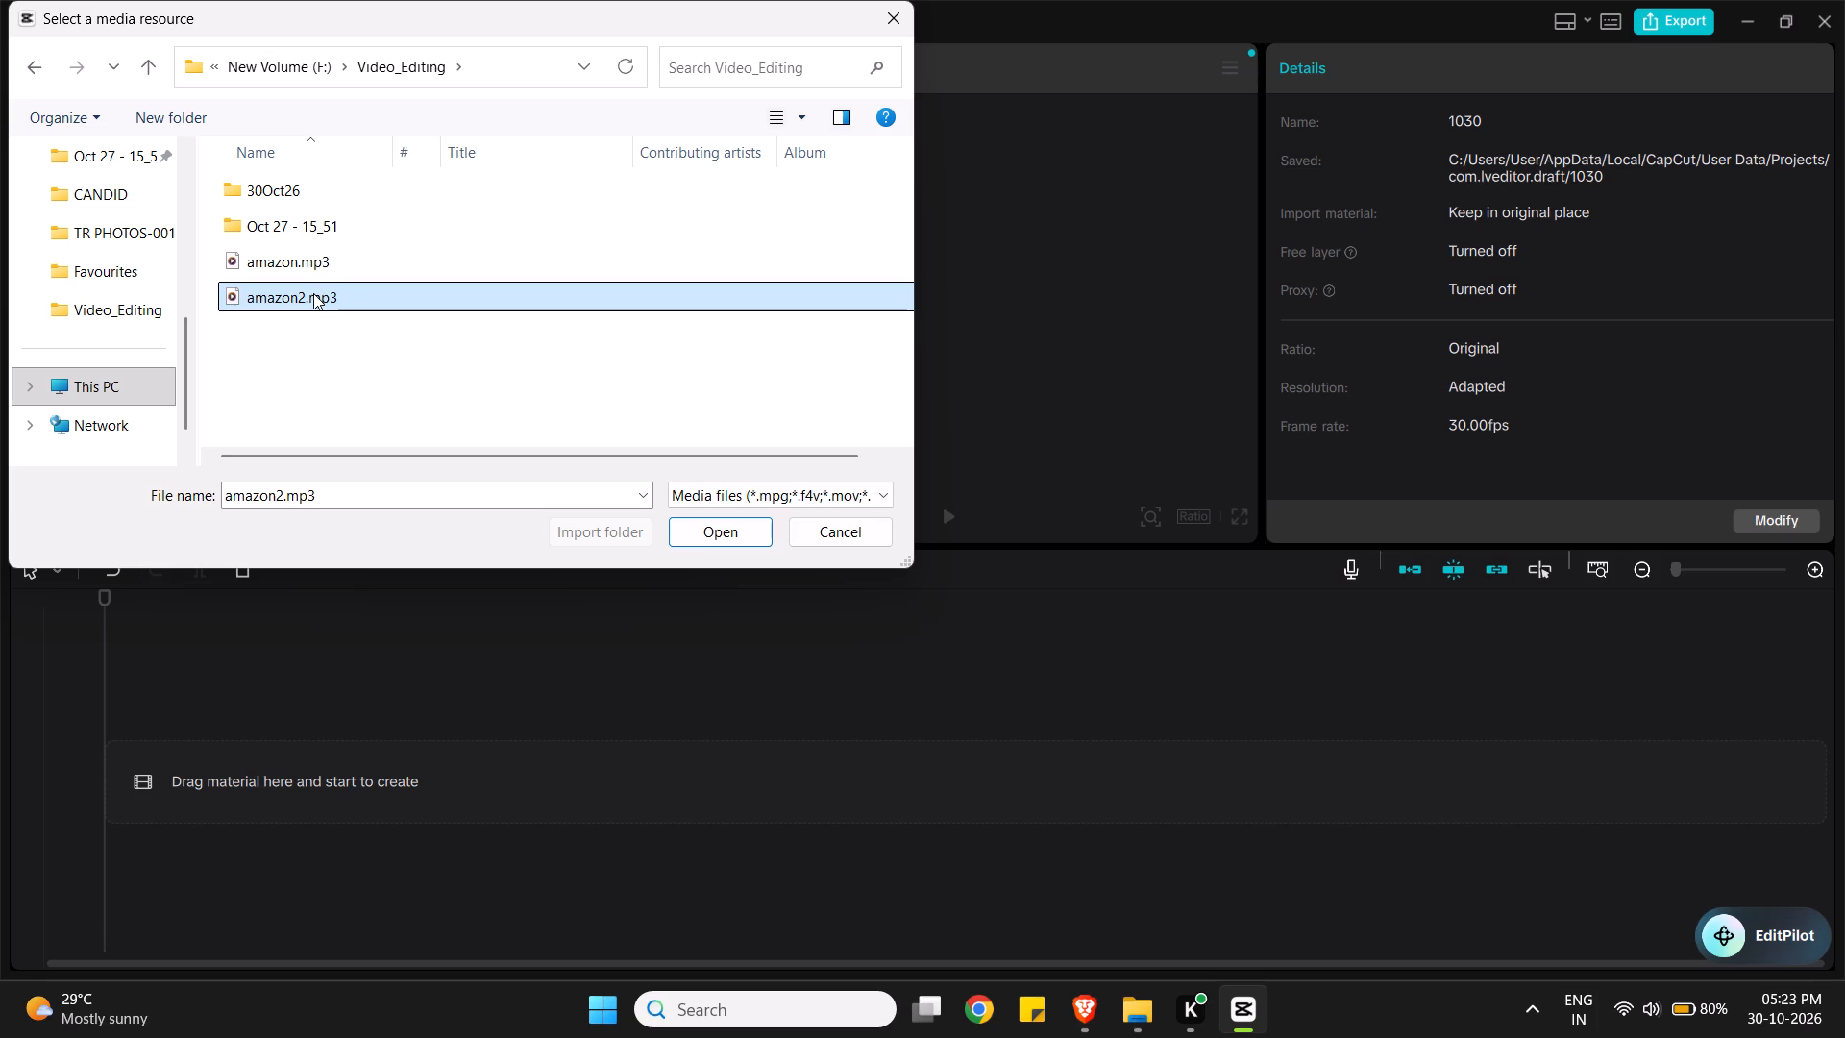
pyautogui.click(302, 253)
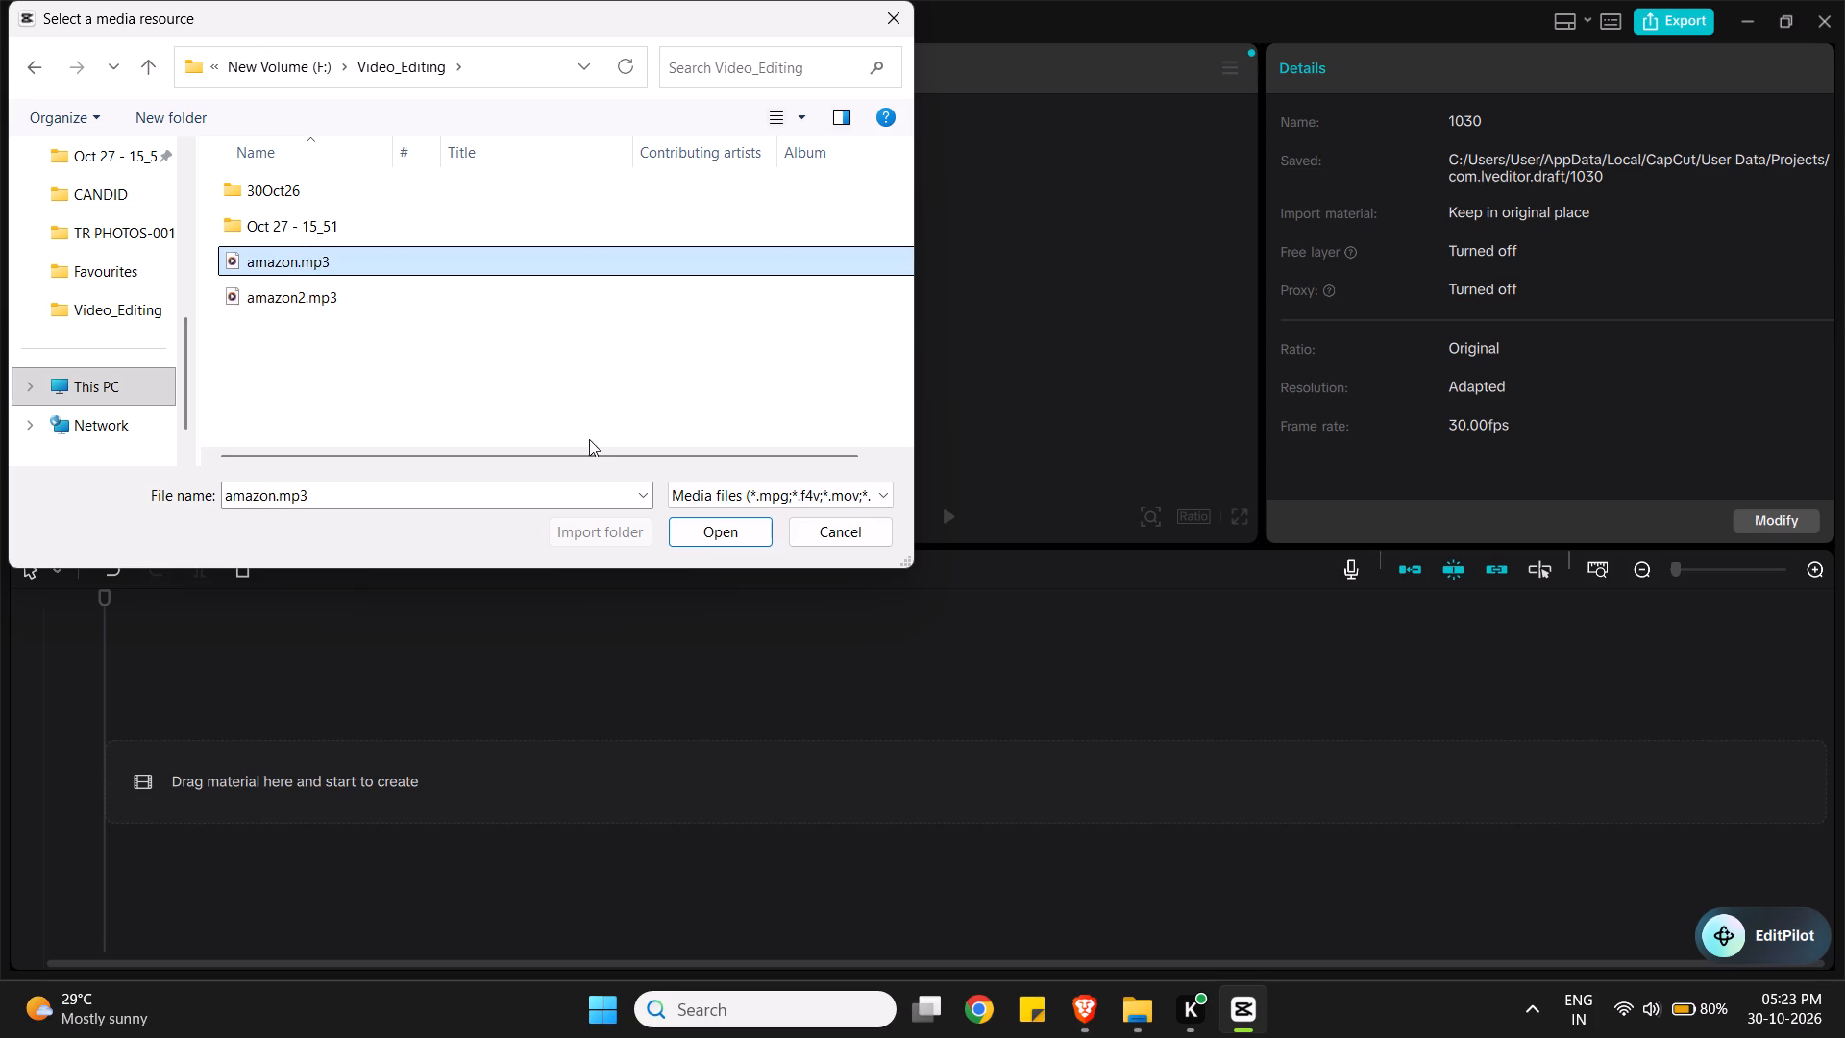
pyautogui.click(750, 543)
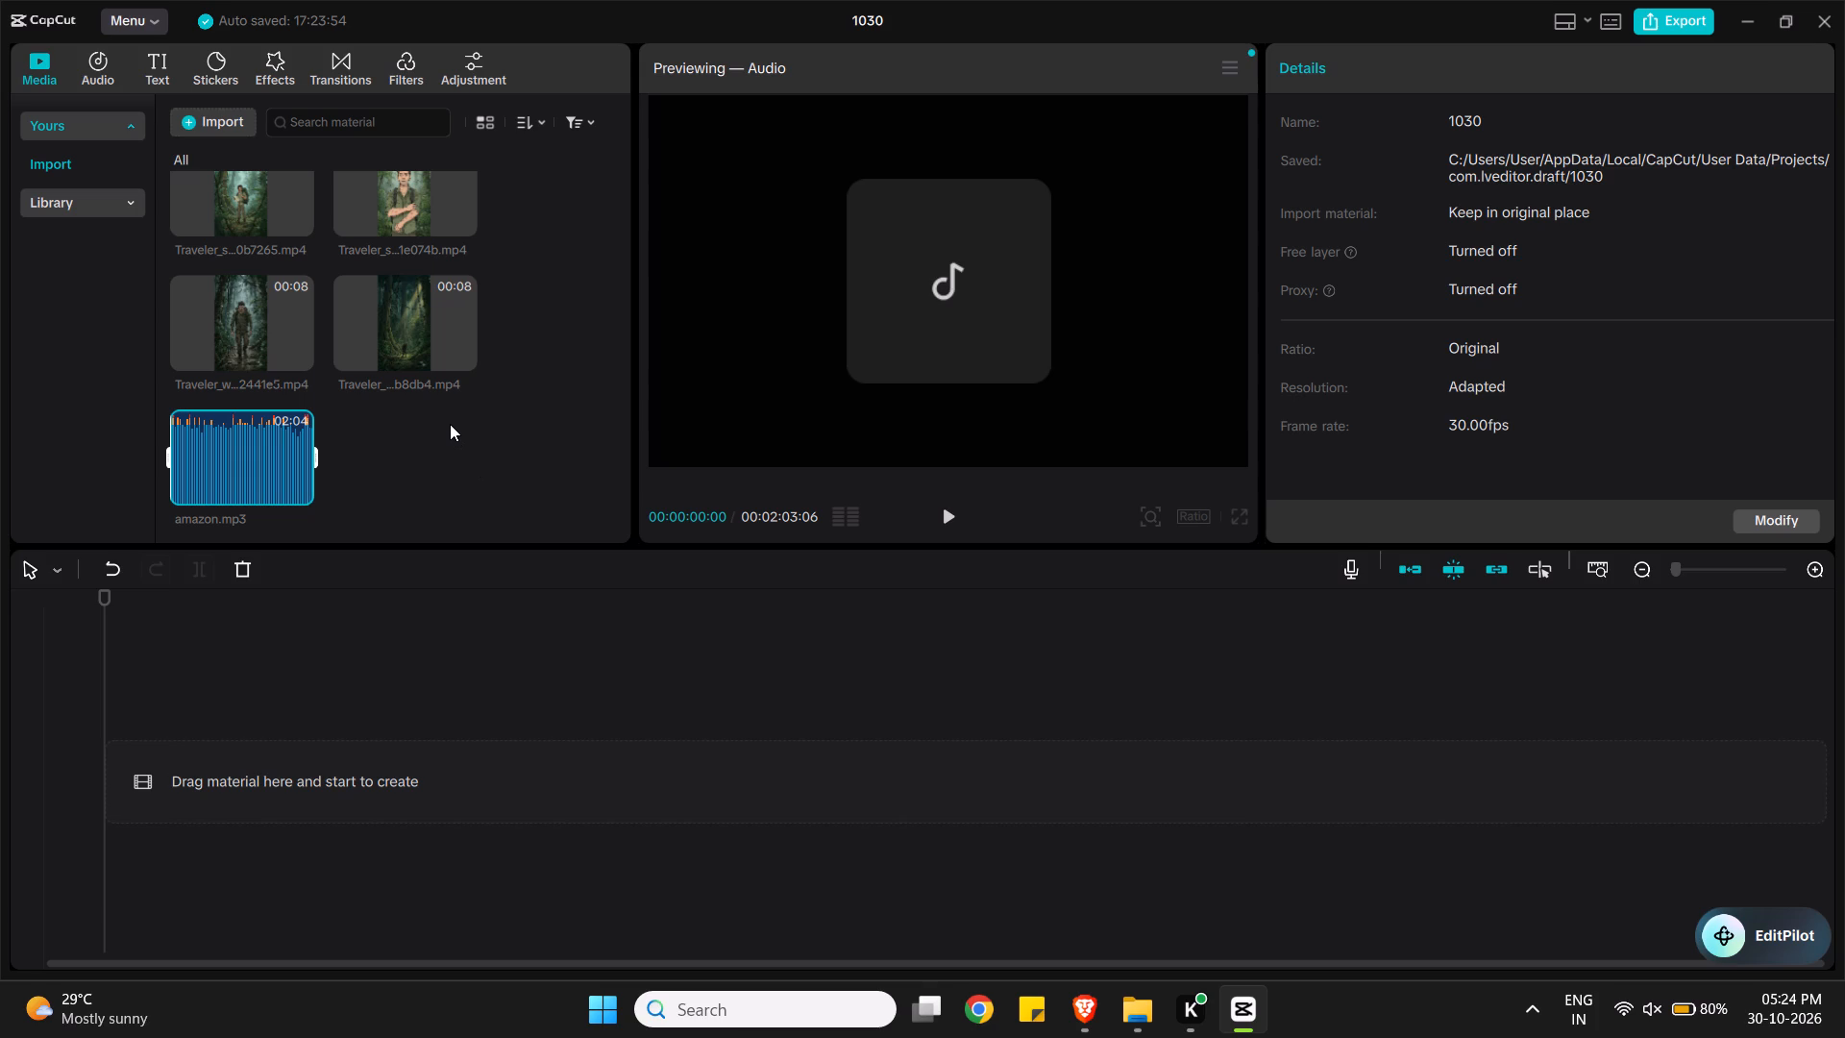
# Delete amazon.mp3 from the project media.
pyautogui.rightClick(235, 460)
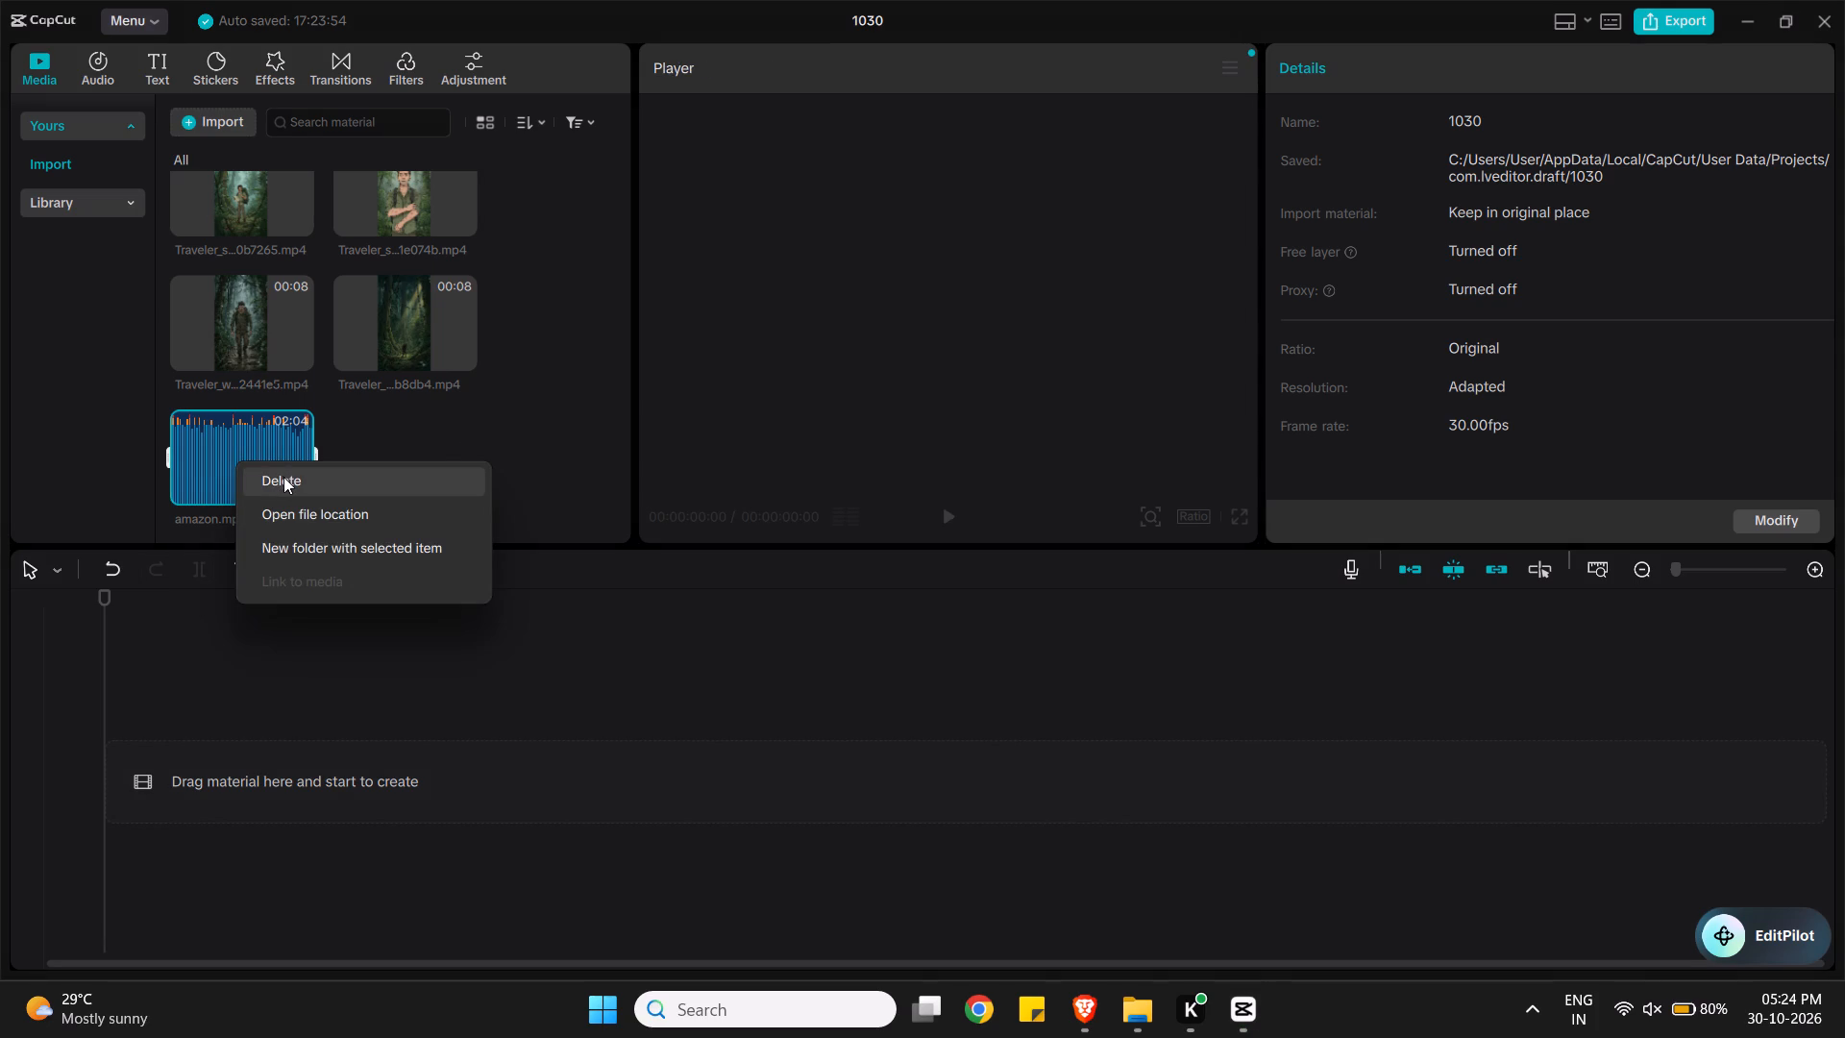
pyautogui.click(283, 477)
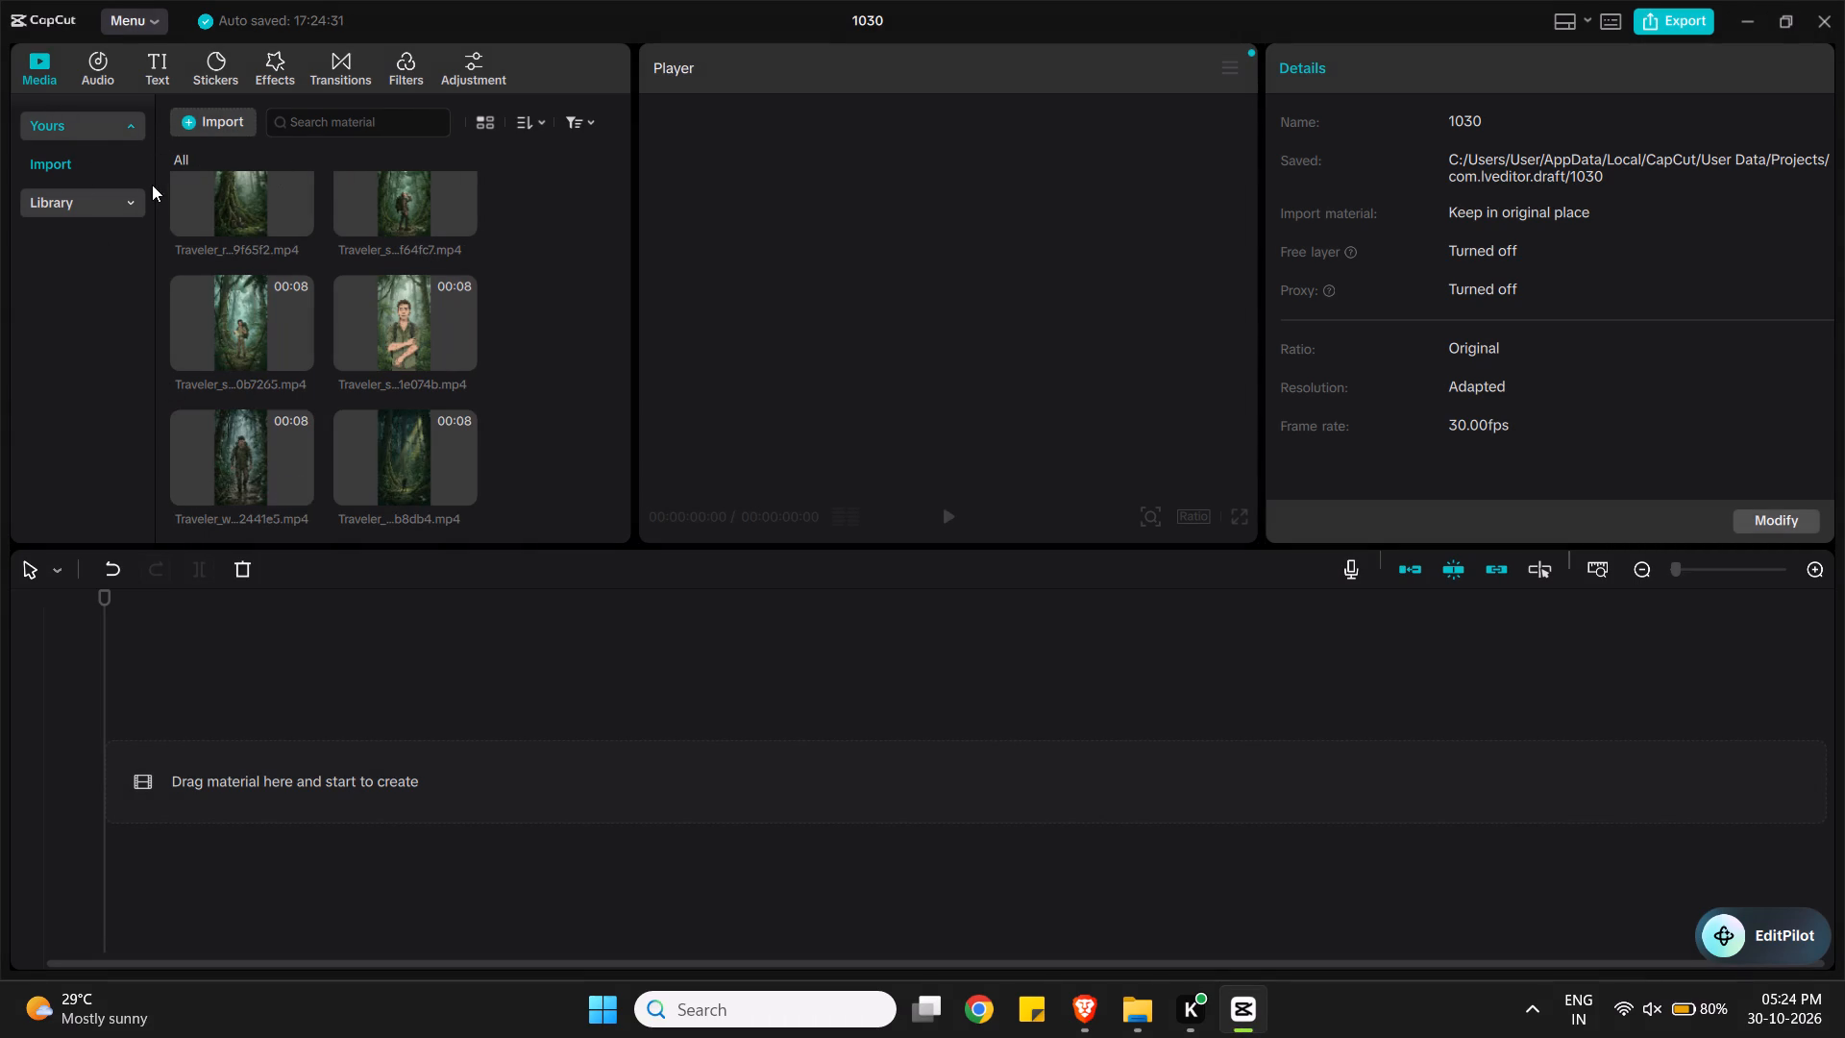
# Import amazon2.mp3 from the Video_Editing folder as extracted audio, and return to the imported video clips.
pyautogui.click(120, 131)
pyautogui.click(120, 131)
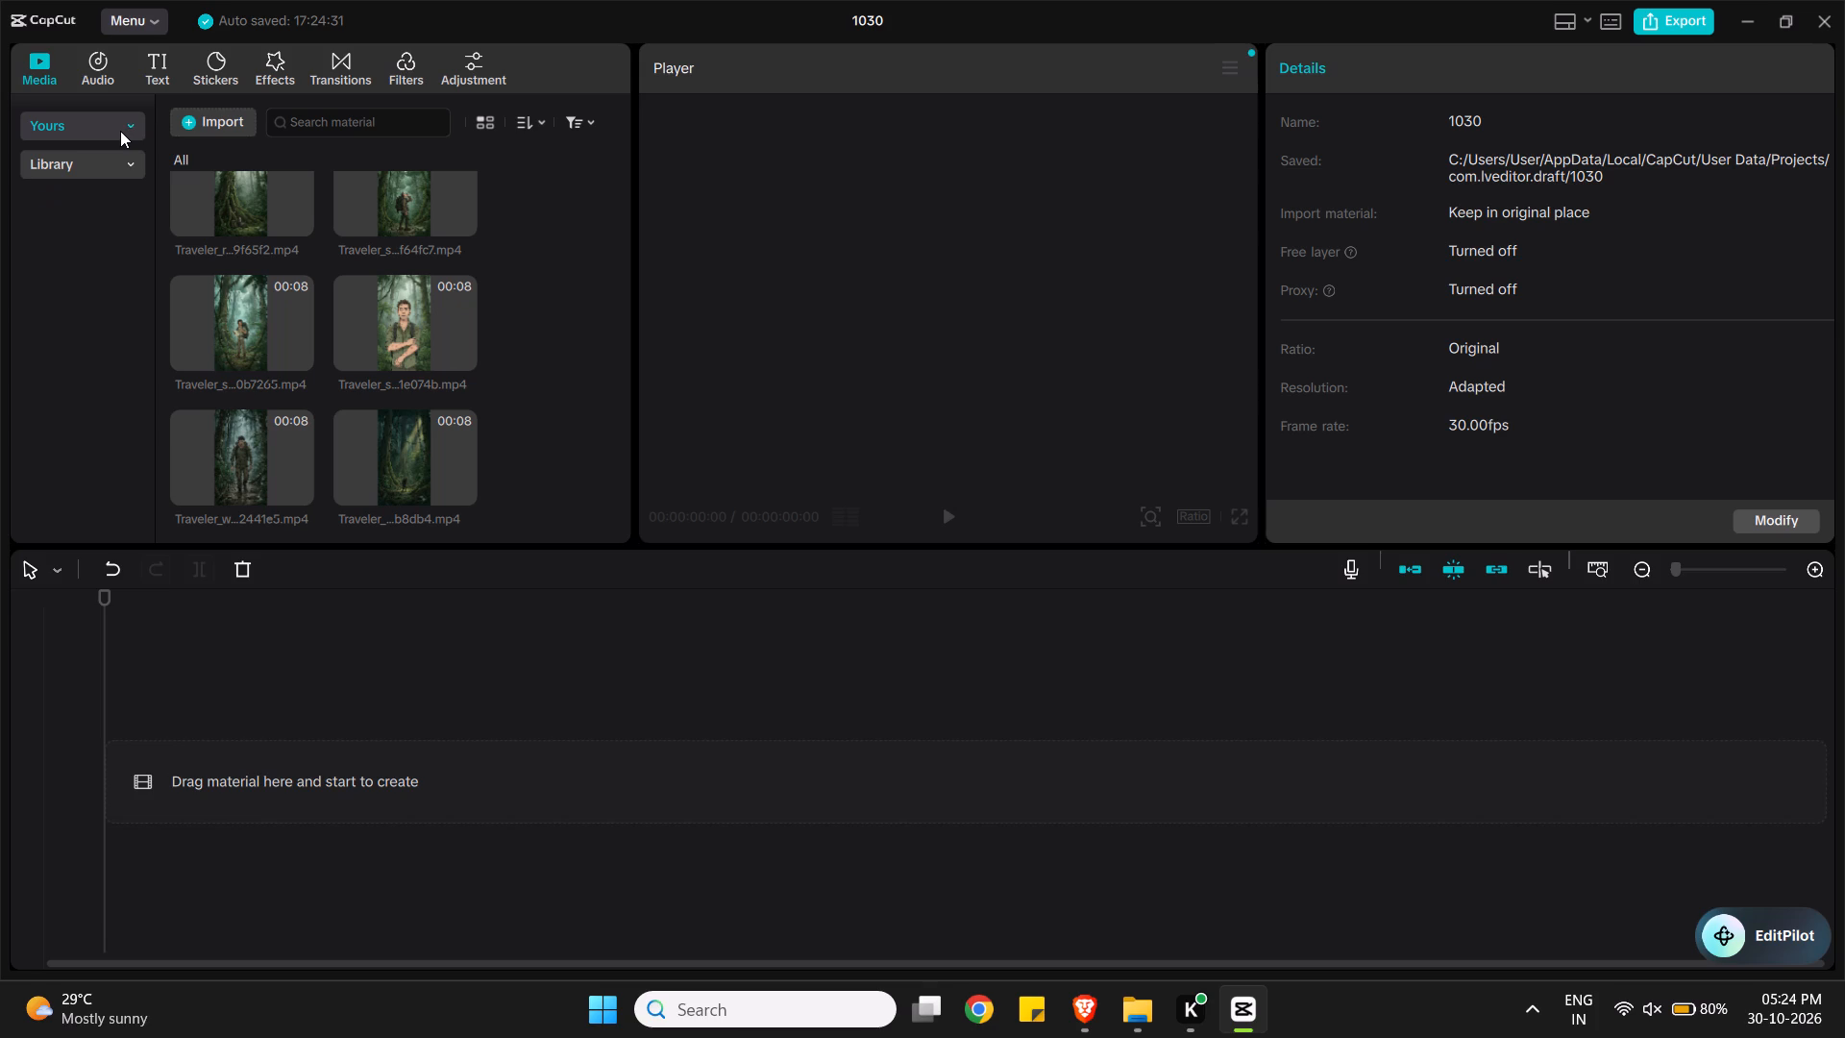
pyautogui.click(99, 66)
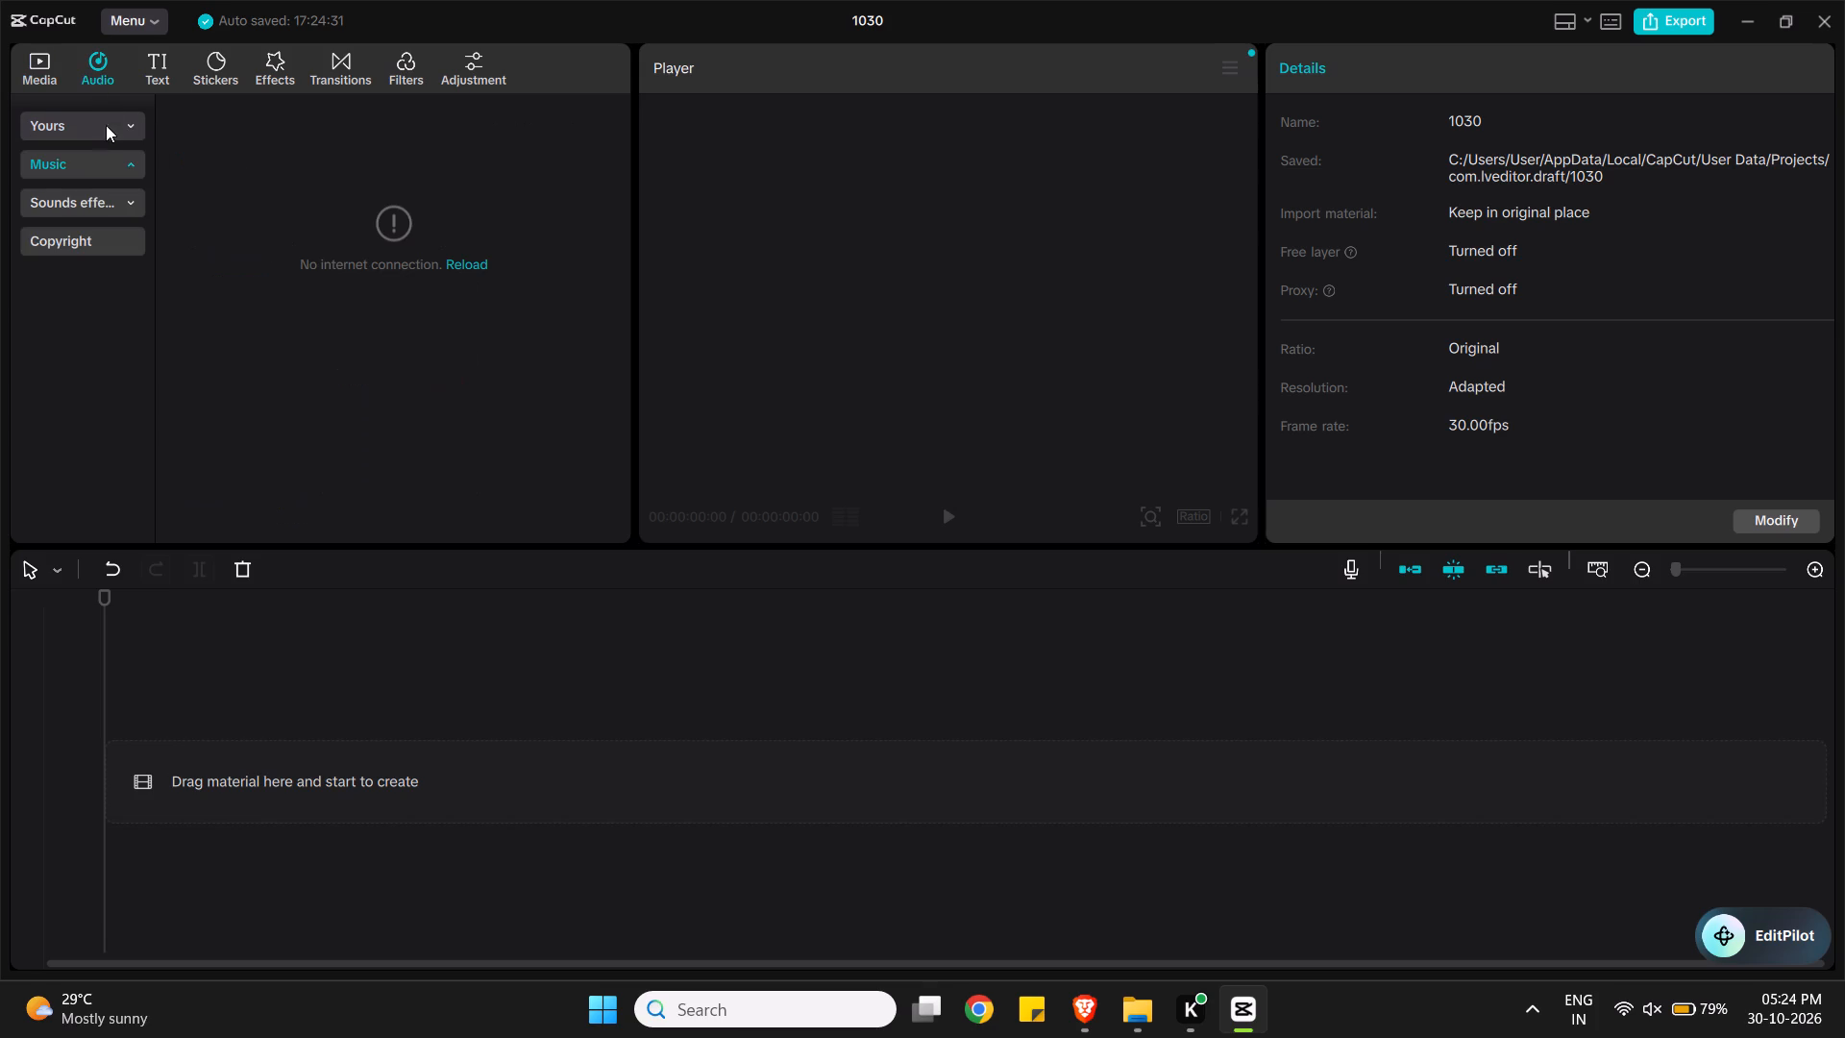
pyautogui.click(127, 123)
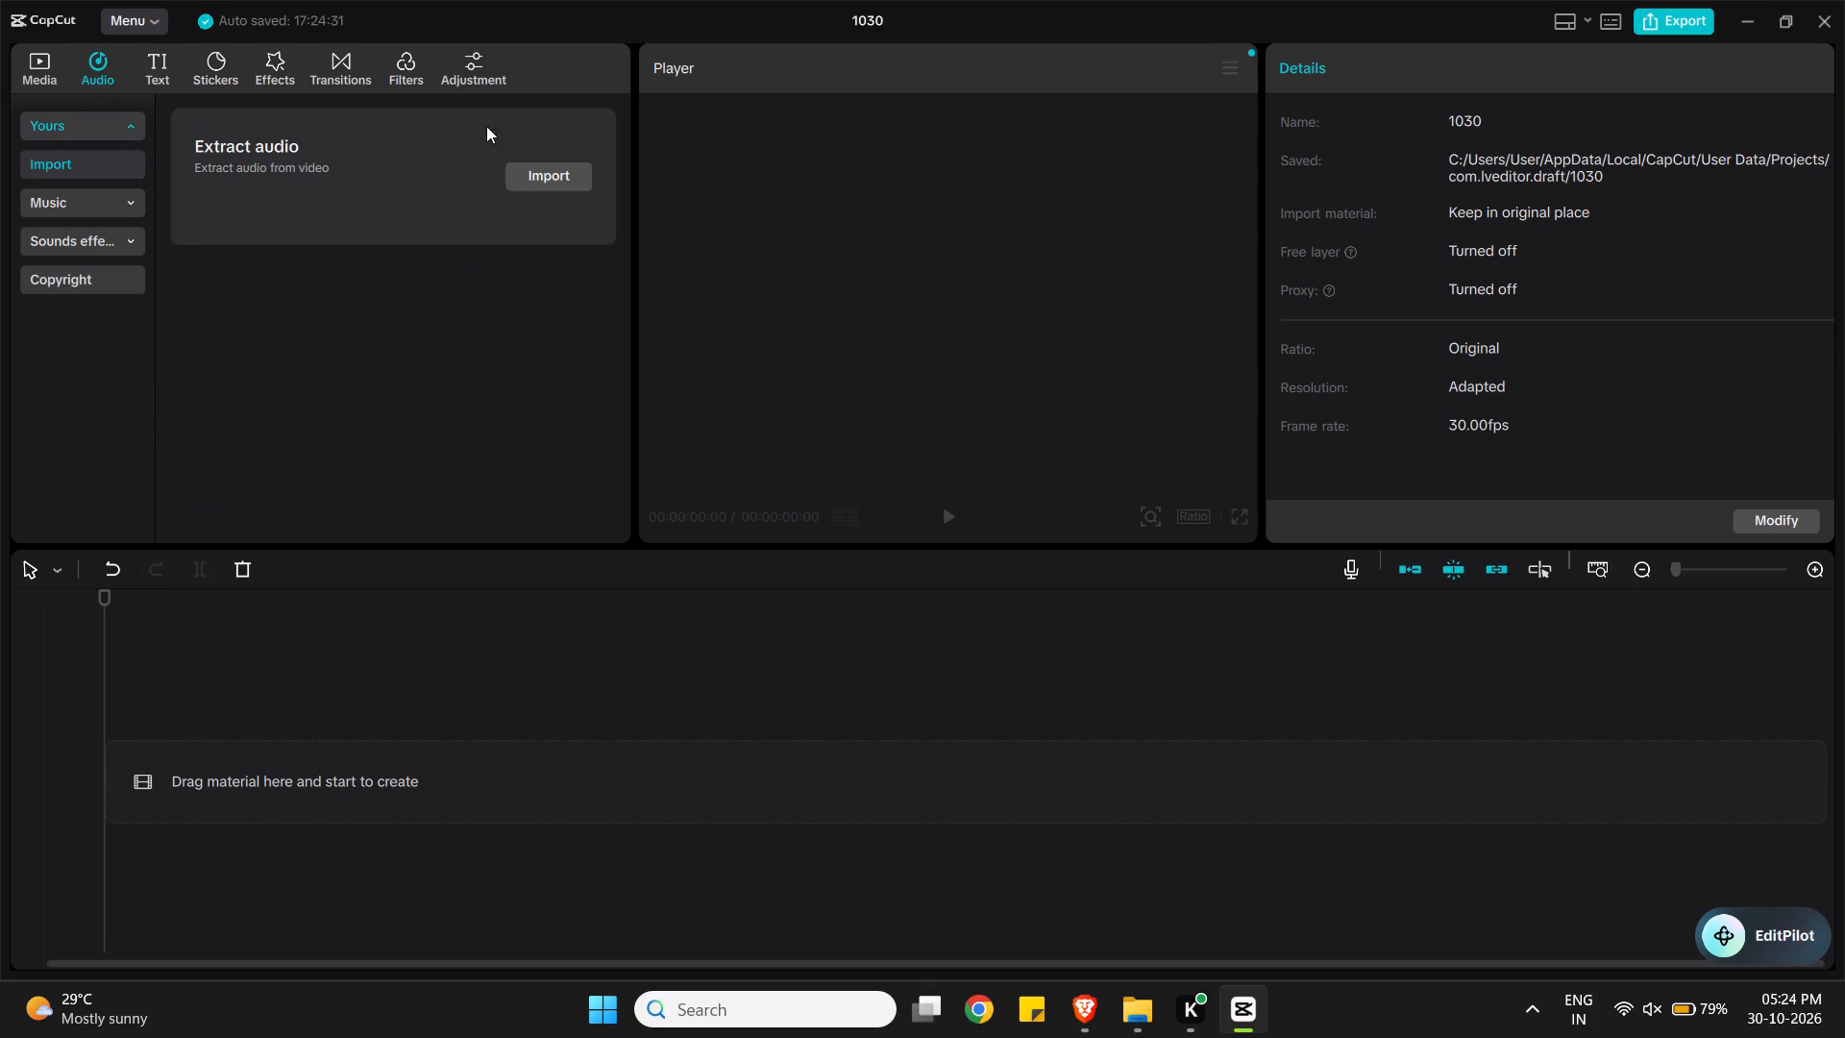
pyautogui.click(578, 185)
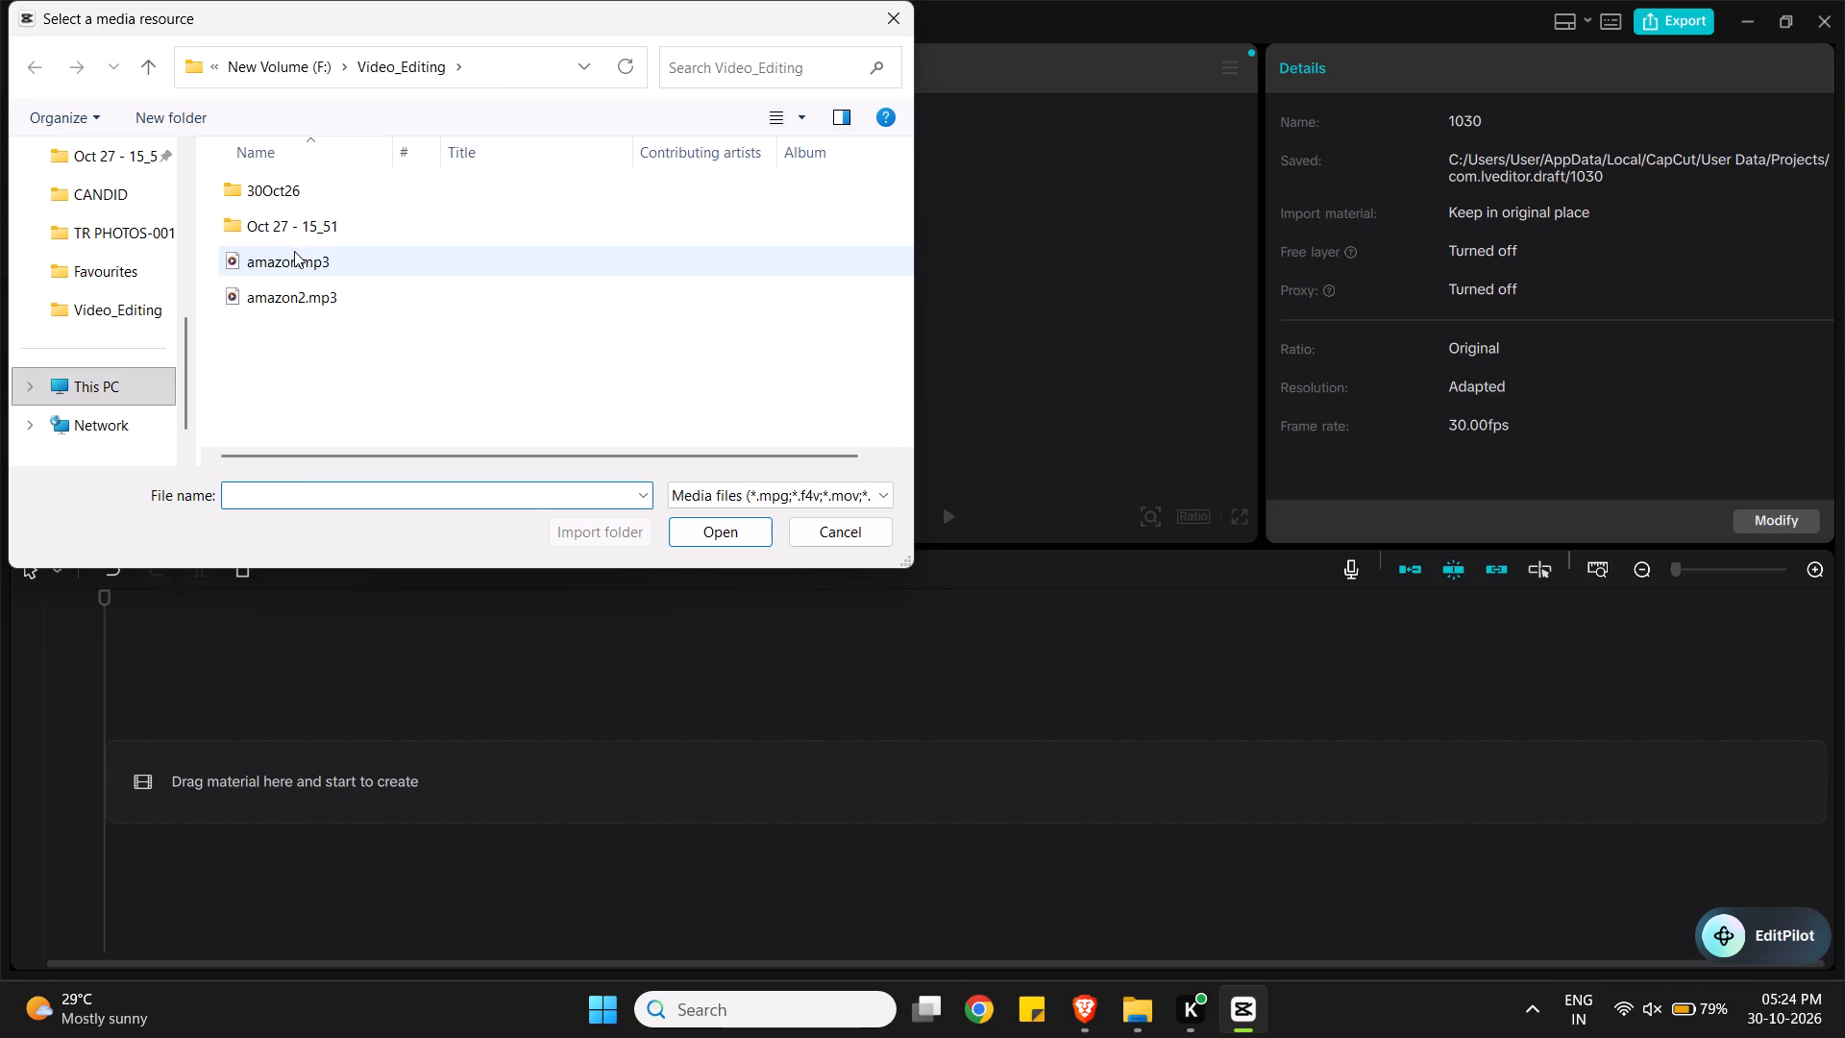
pyautogui.click(293, 256)
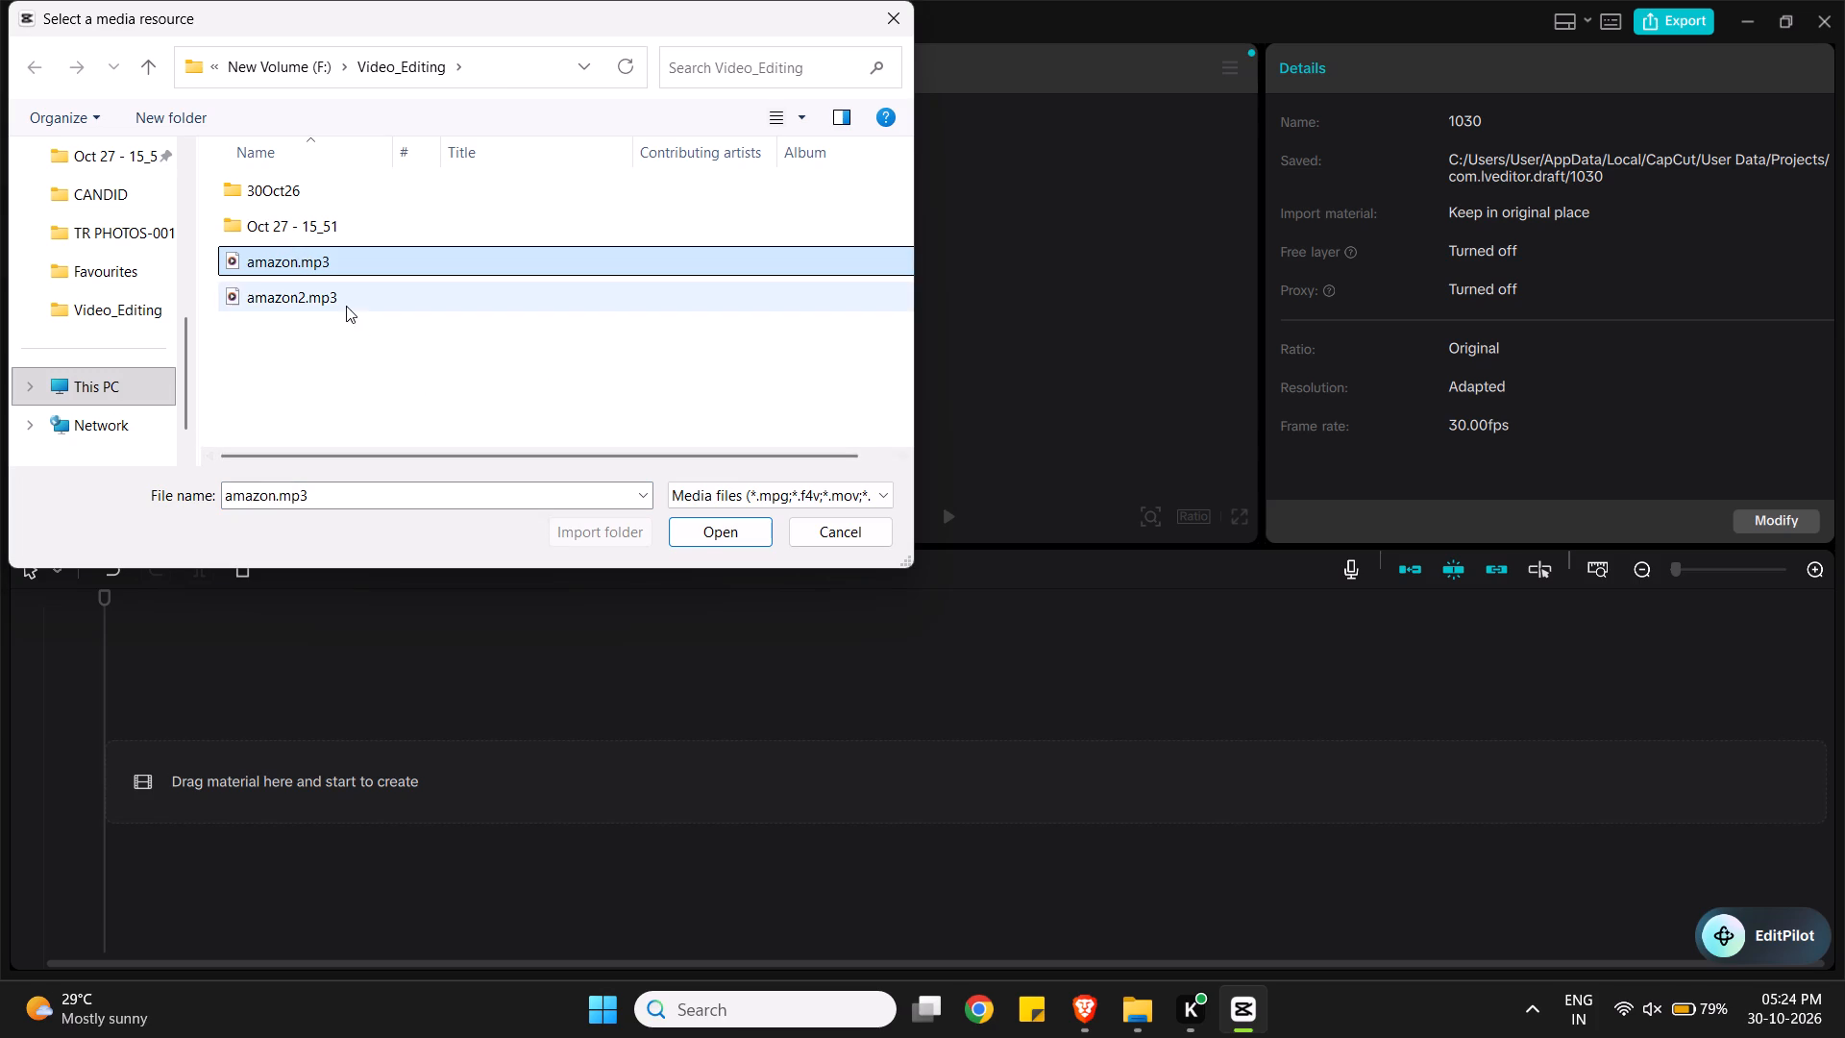
pyautogui.click(346, 306)
pyautogui.click(694, 538)
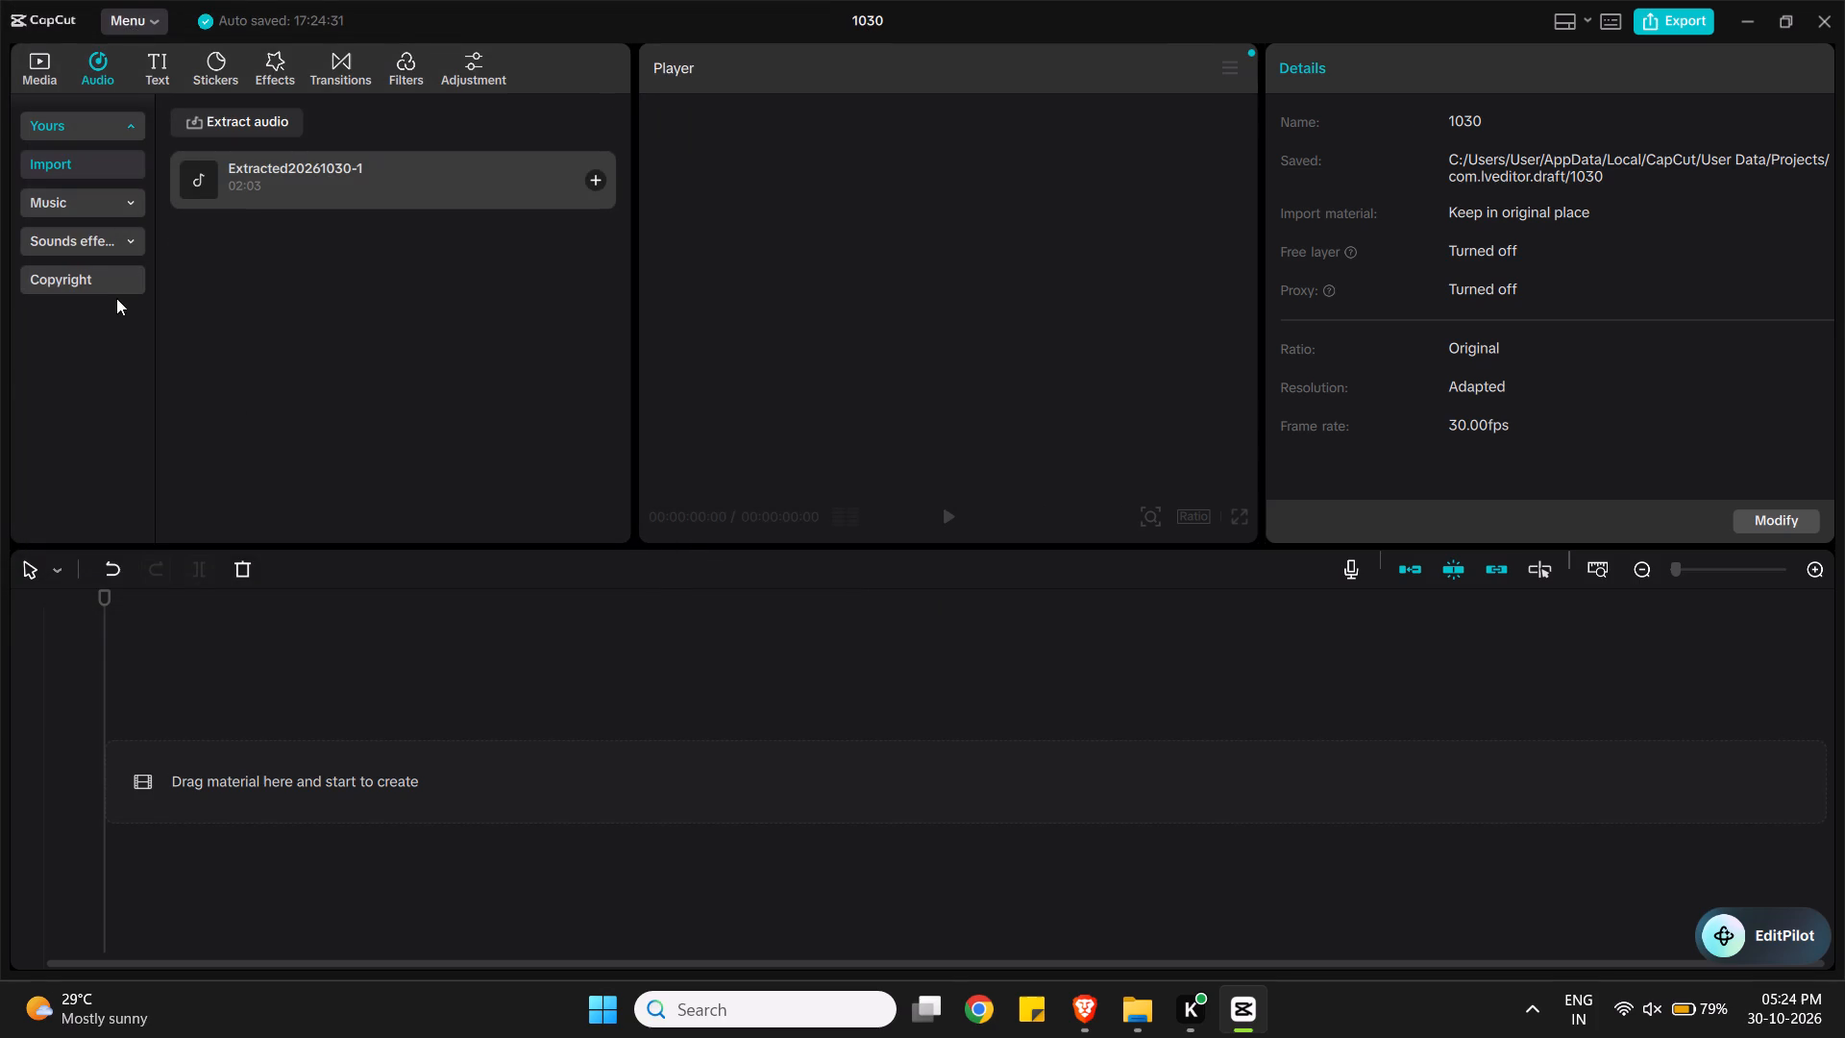
pyautogui.click(39, 72)
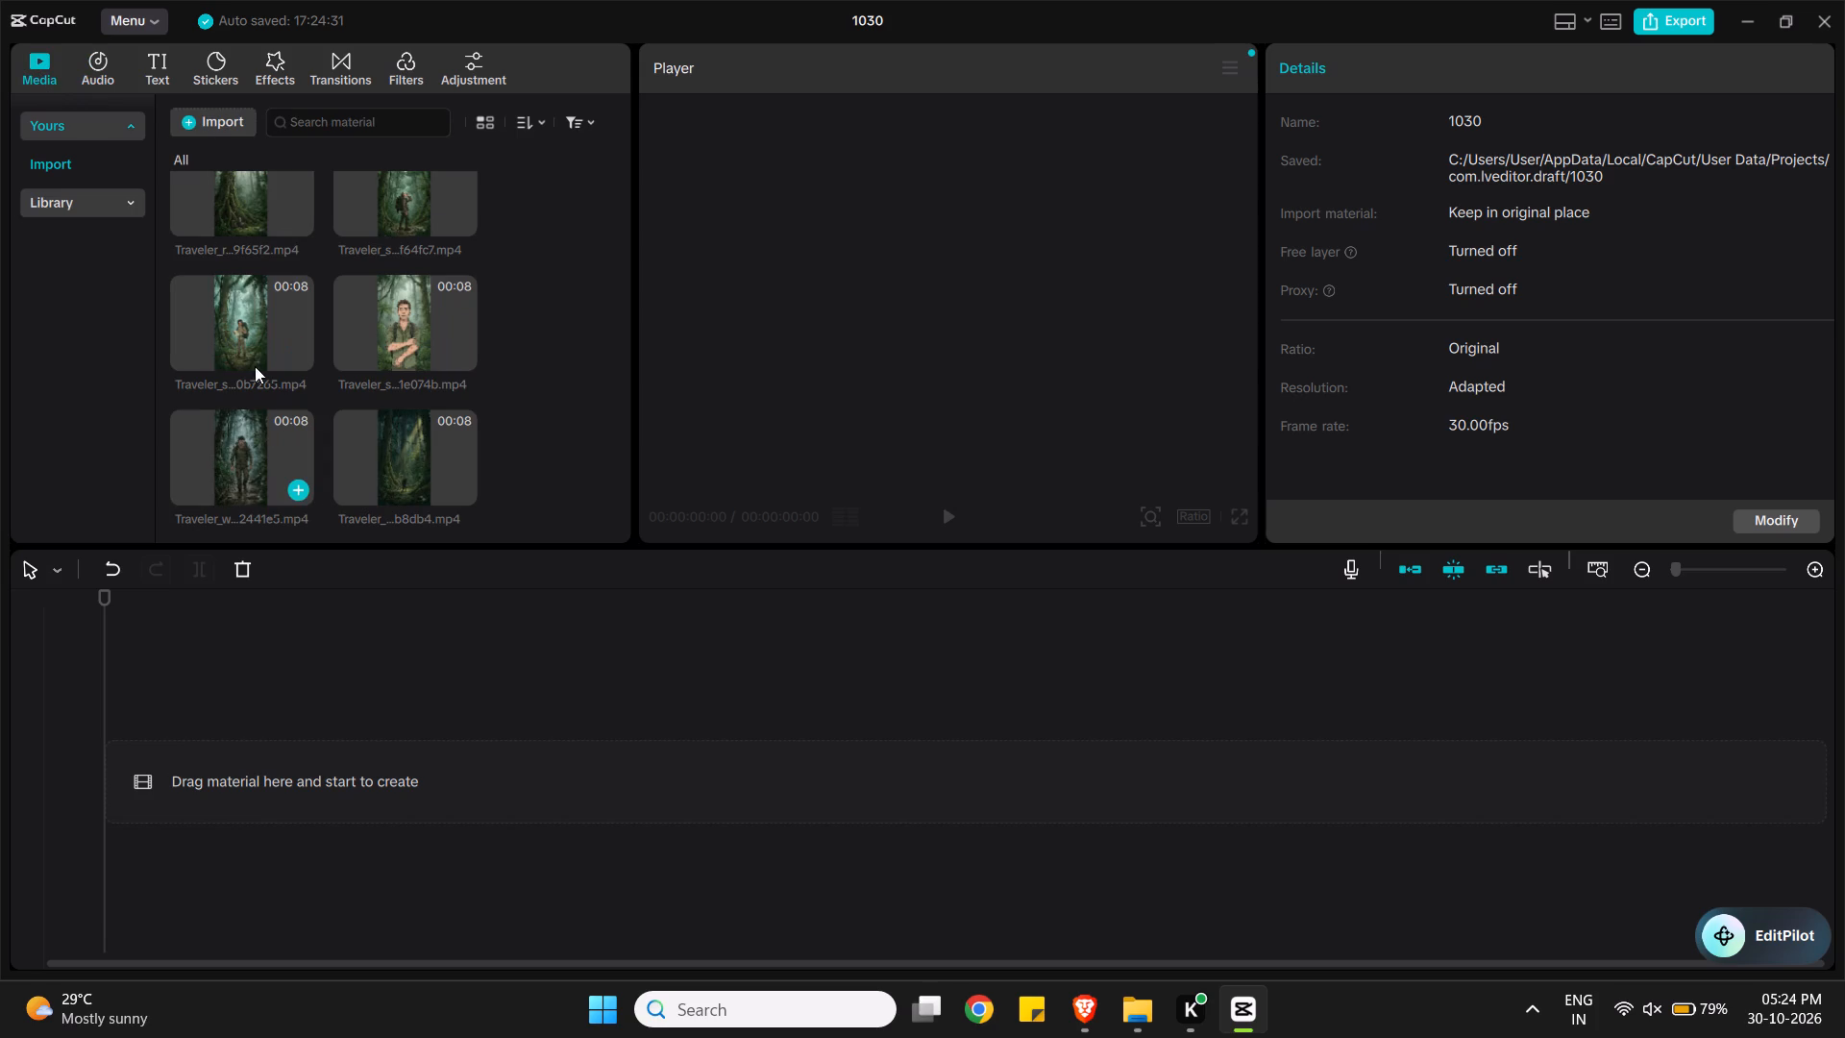
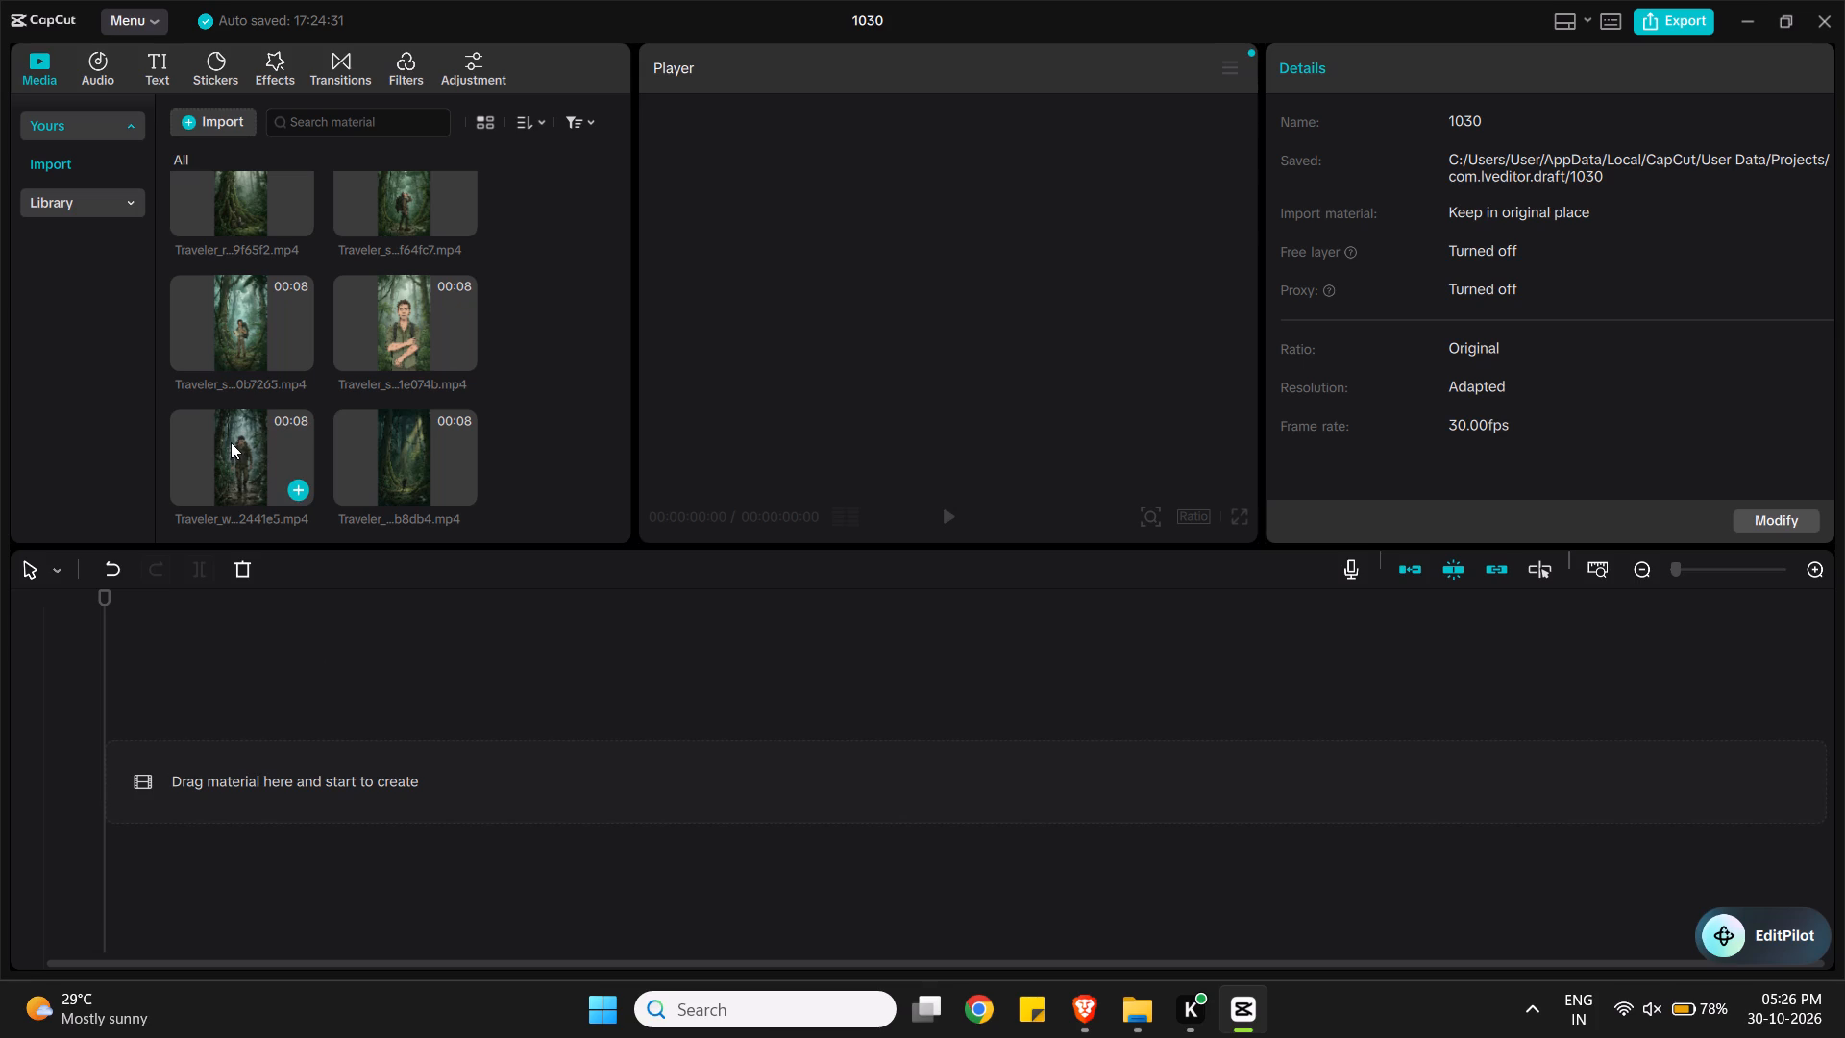
# Place the Traveler_walking_in_heavy_rain clip at the start of the main track, followed by the Traveler_walking_through_forest clip.
pyautogui.moveTo(231, 442); pyautogui.dragTo(272, 825)
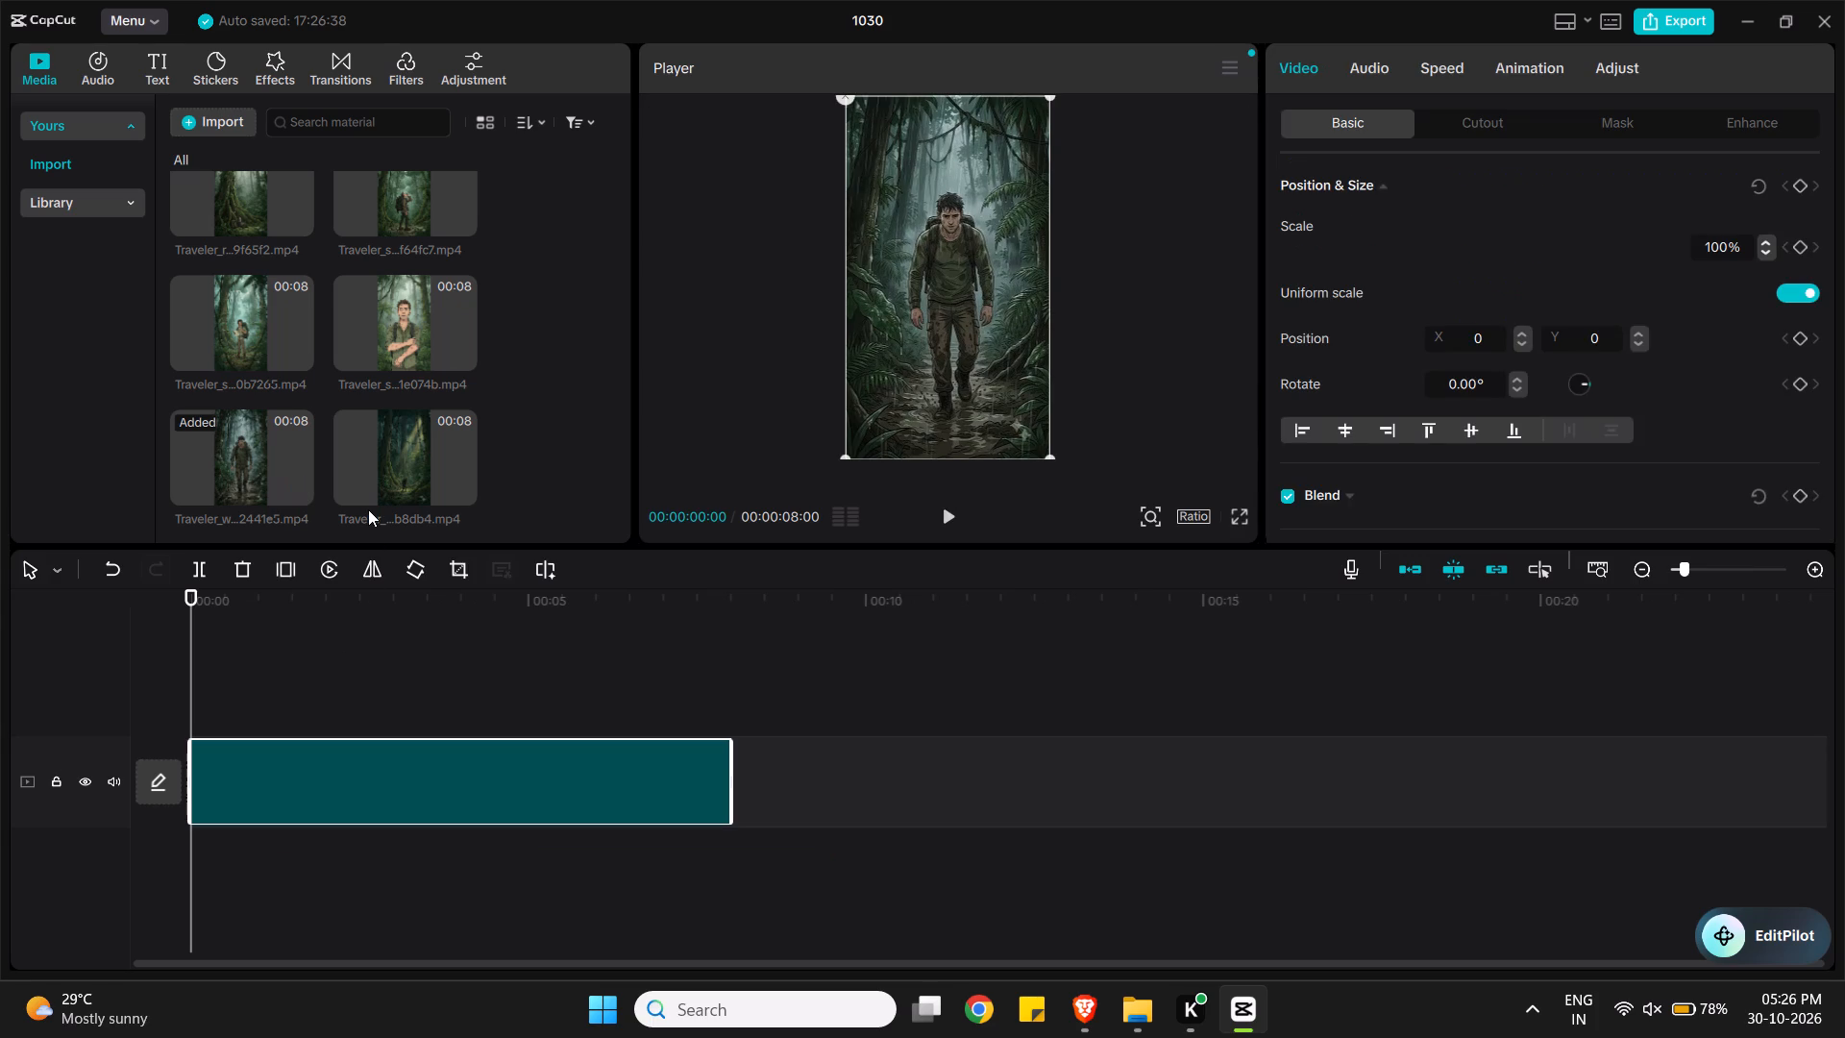
pyautogui.moveTo(404, 450); pyautogui.dragTo(757, 690)
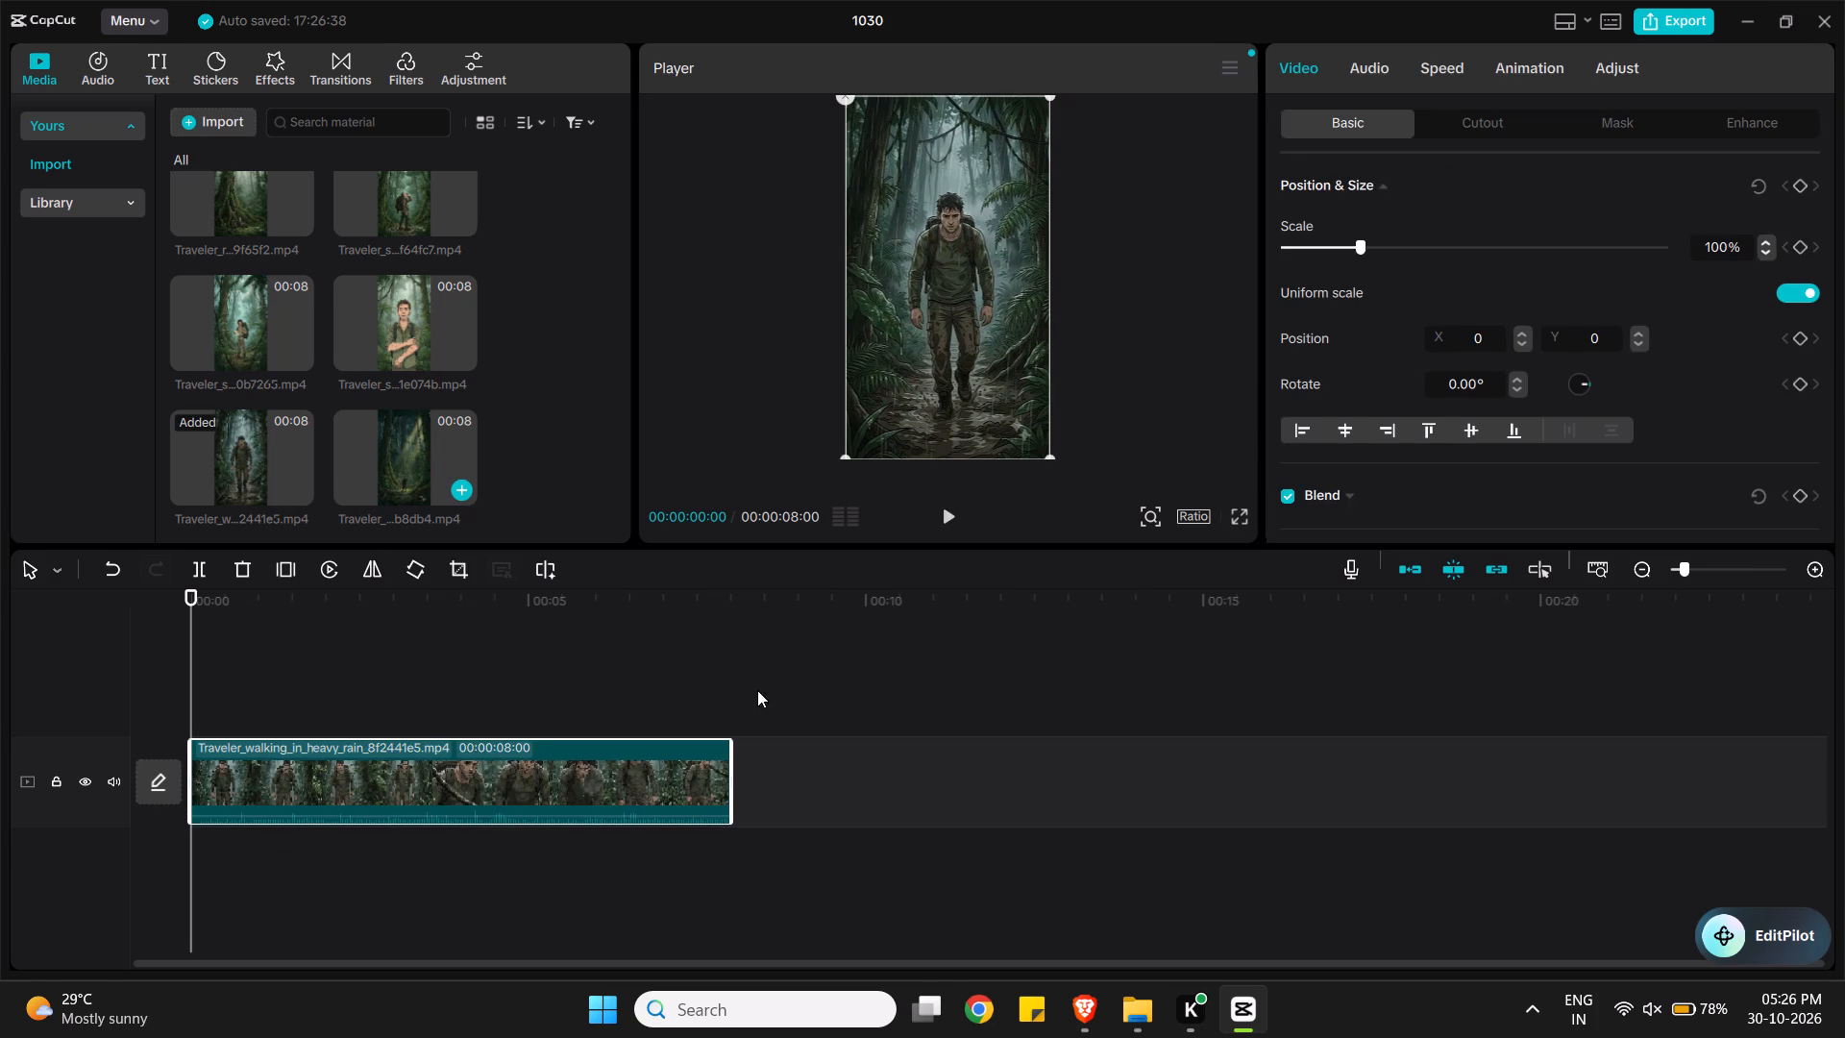
pyautogui.moveTo(757, 690); pyautogui.dragTo(870, 782)
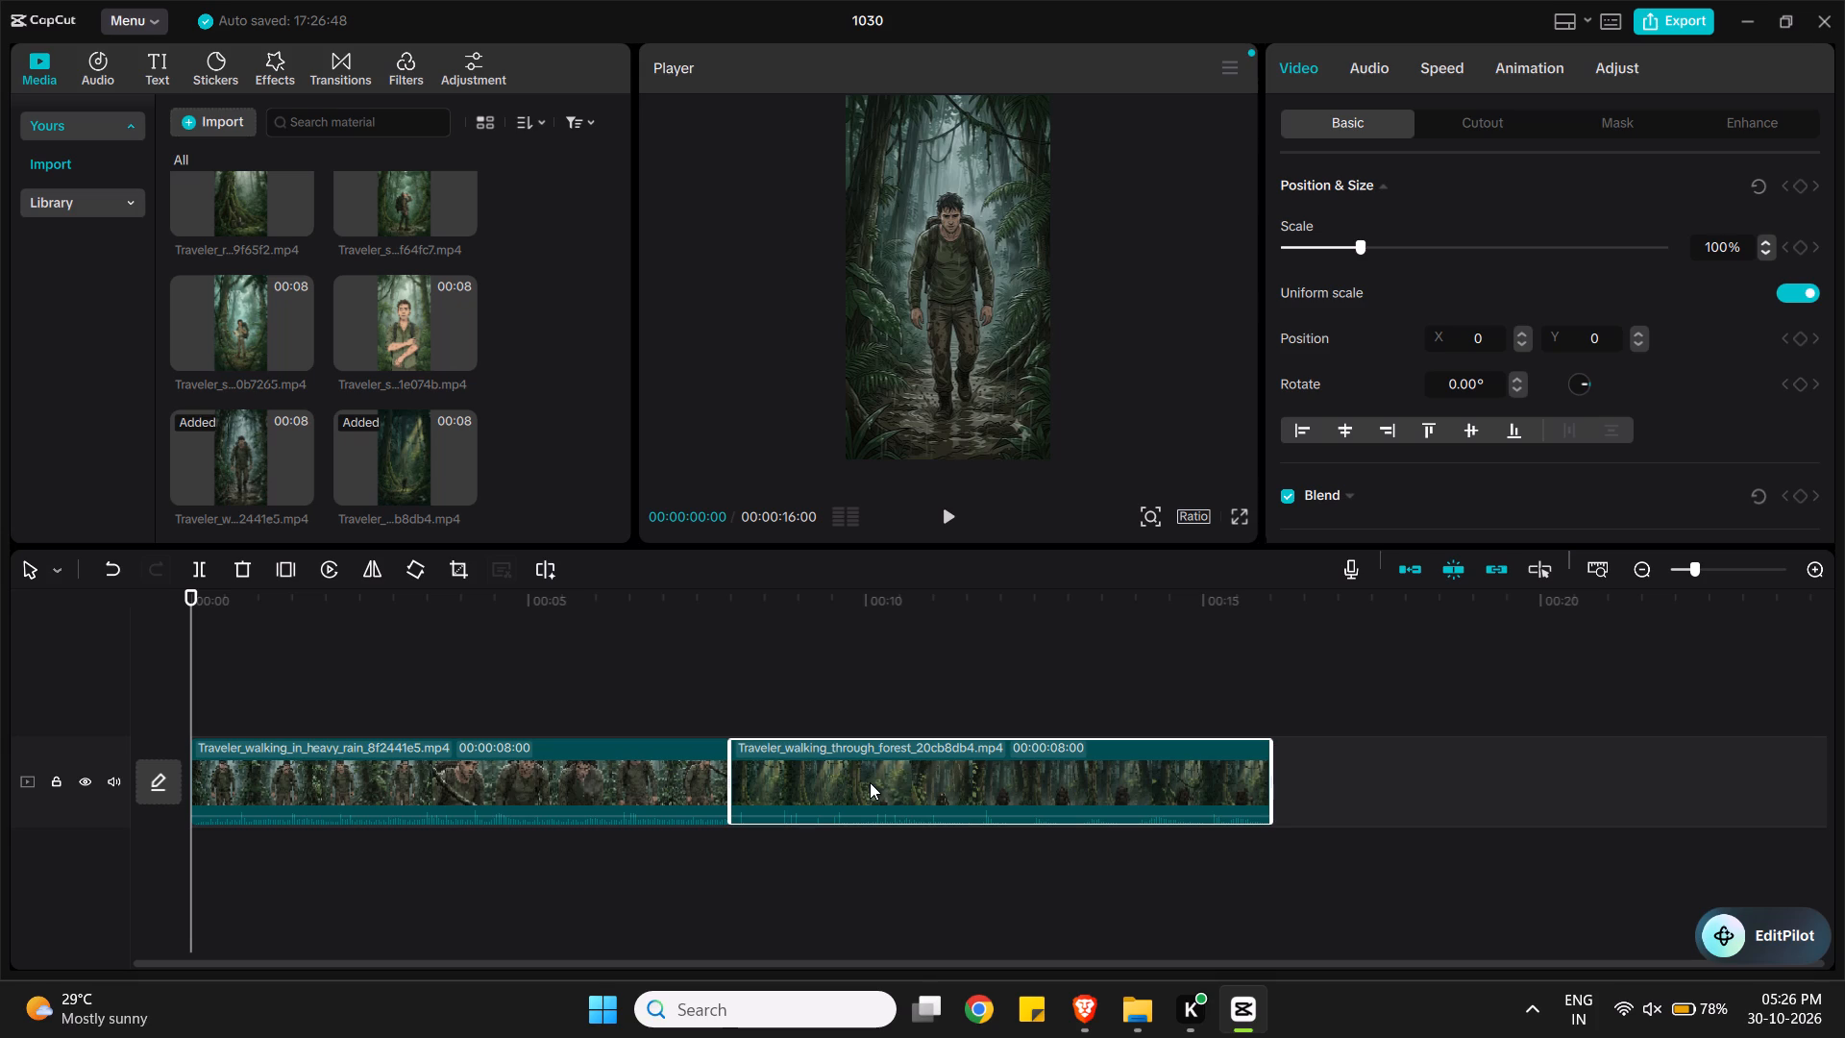
# Move the Traveler_walking_through_forest clip ahead of the Traveler_walking_in_heavy_rain clip at the start of the main track.
pyautogui.moveTo(919, 766); pyautogui.dragTo(457, 784)
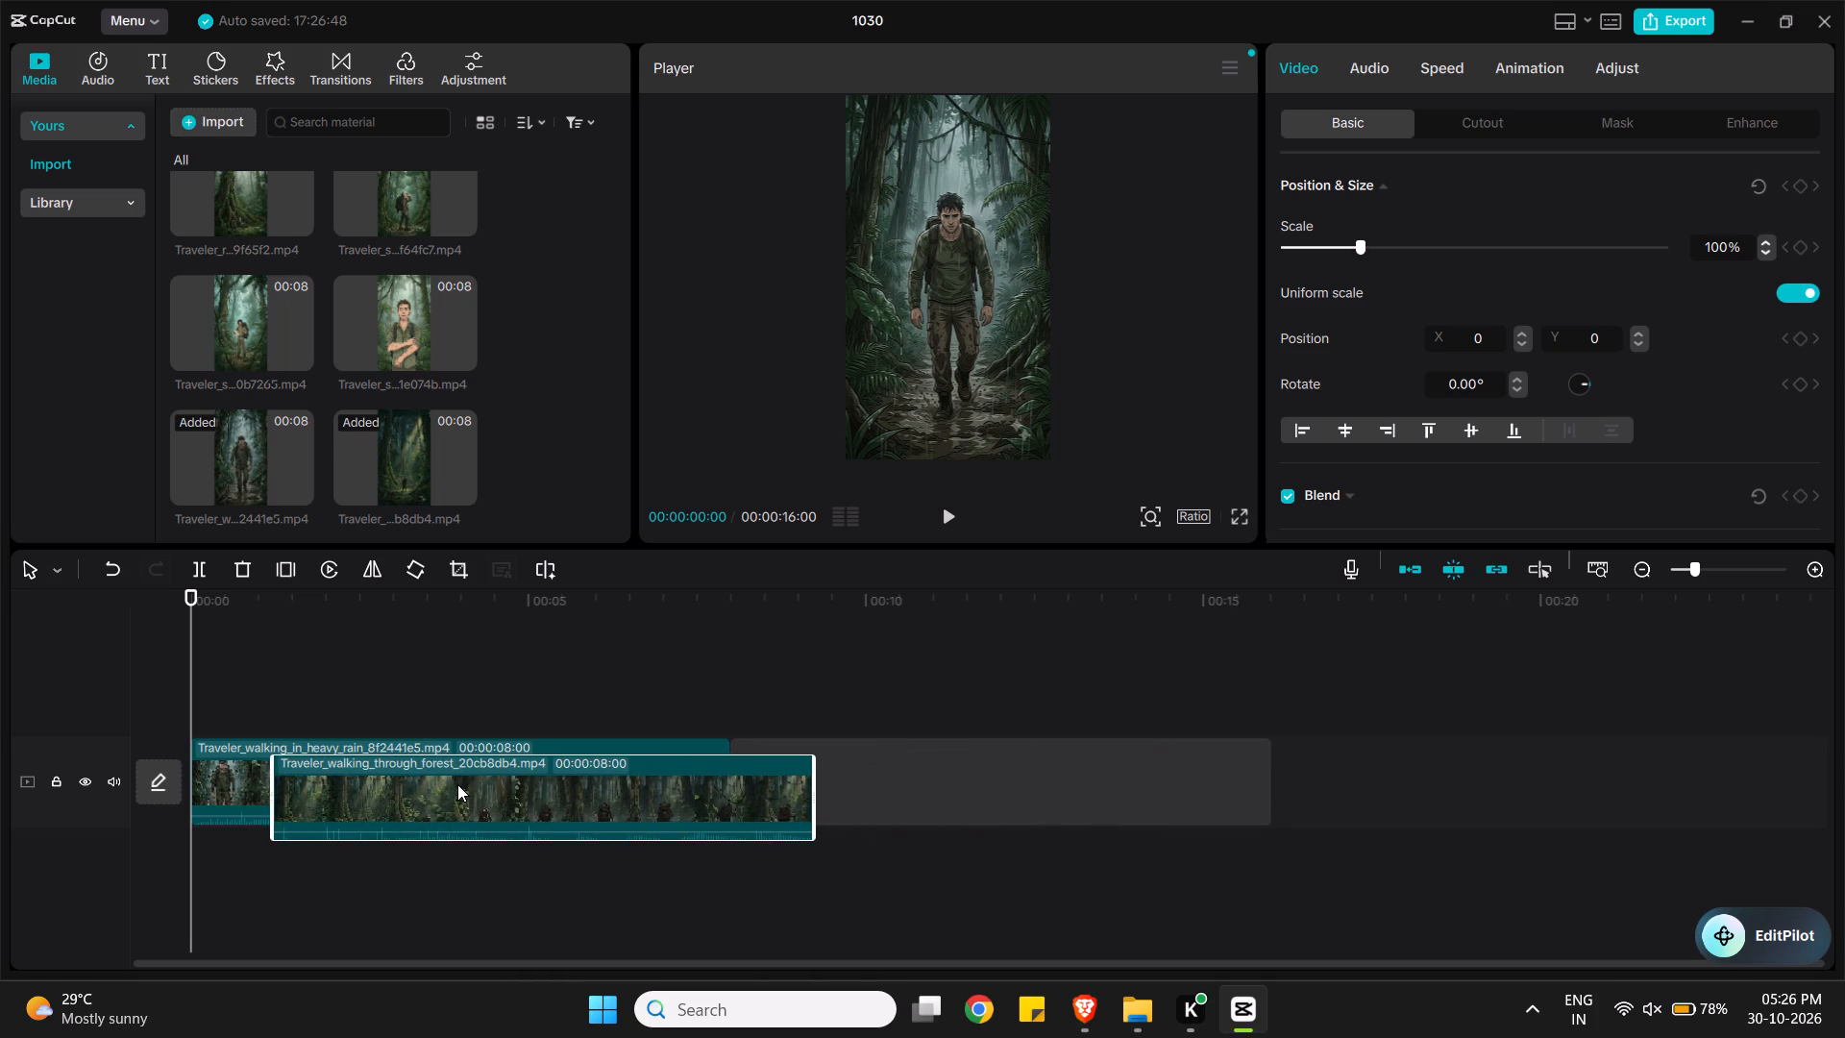
pyautogui.moveTo(457, 784); pyautogui.dragTo(381, 766)
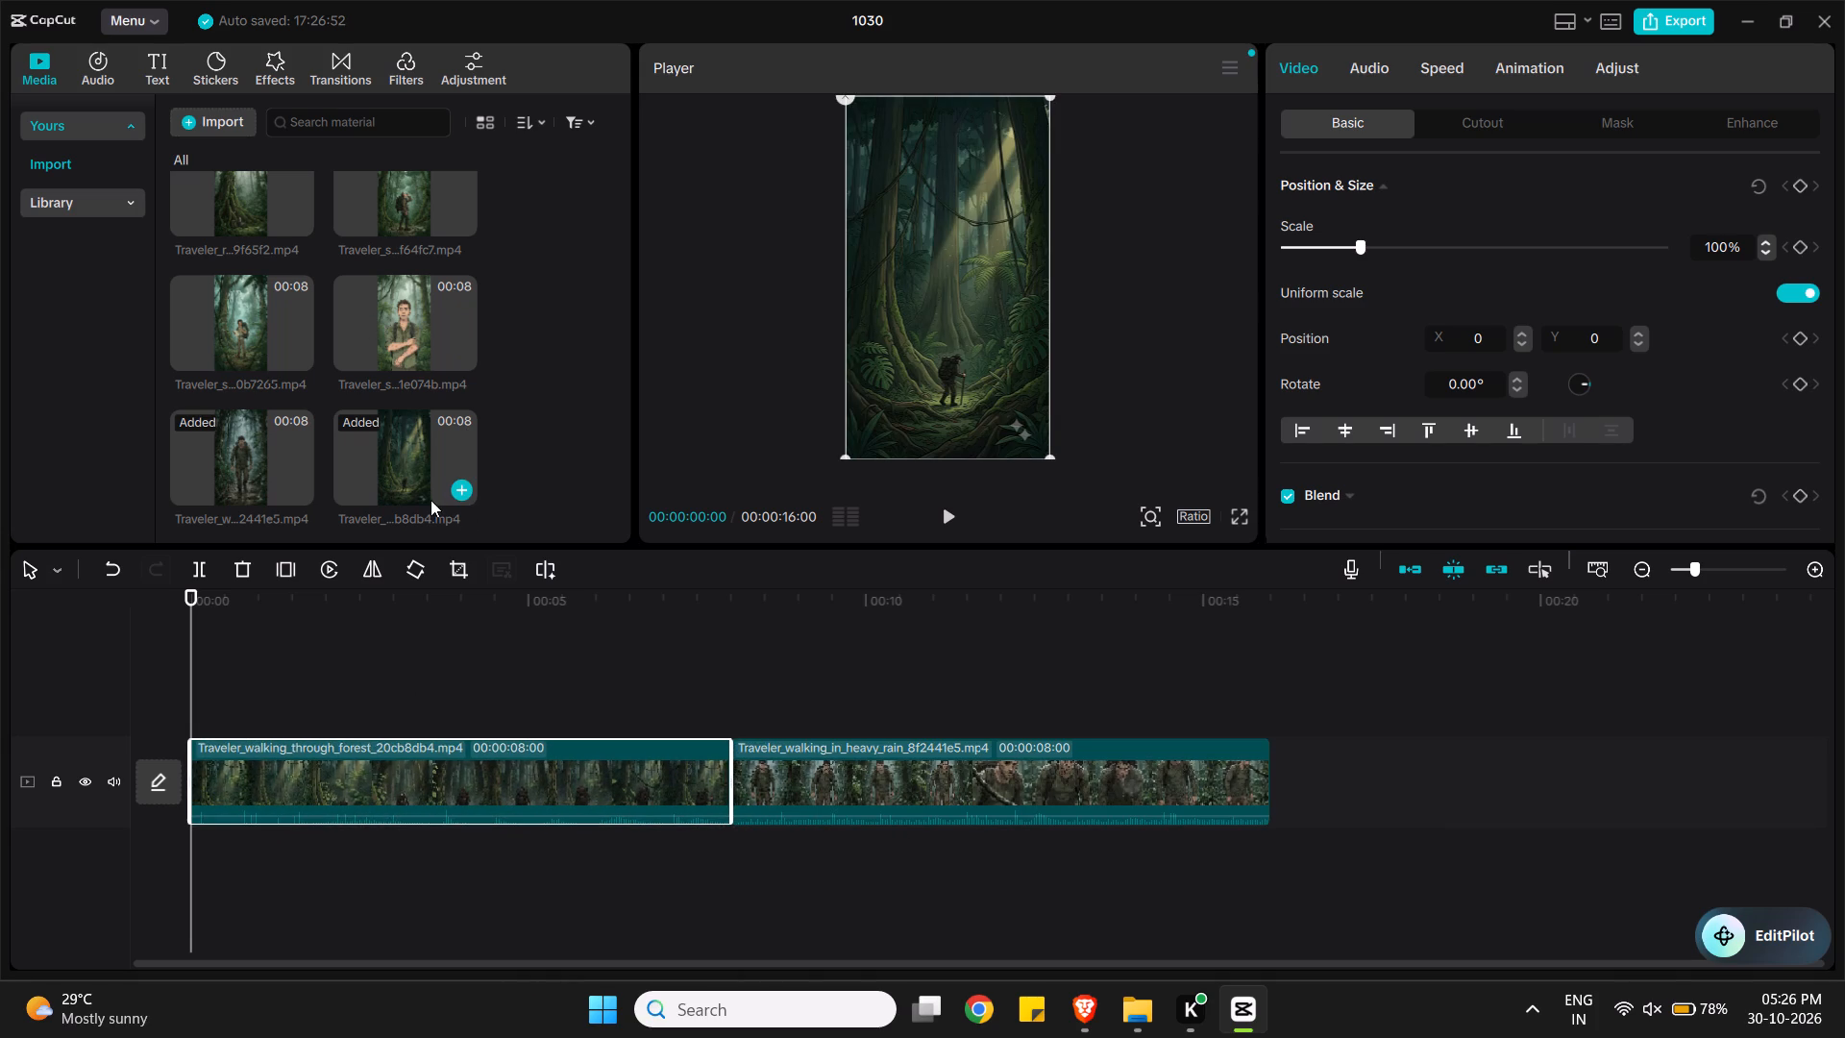
# Append the Traveler_swatting_mosquitoes clip to the main track, directly after the Traveler_walking_in_heavy_rain clip.
pyautogui.moveTo(382, 310); pyautogui.dragTo(1208, 623)
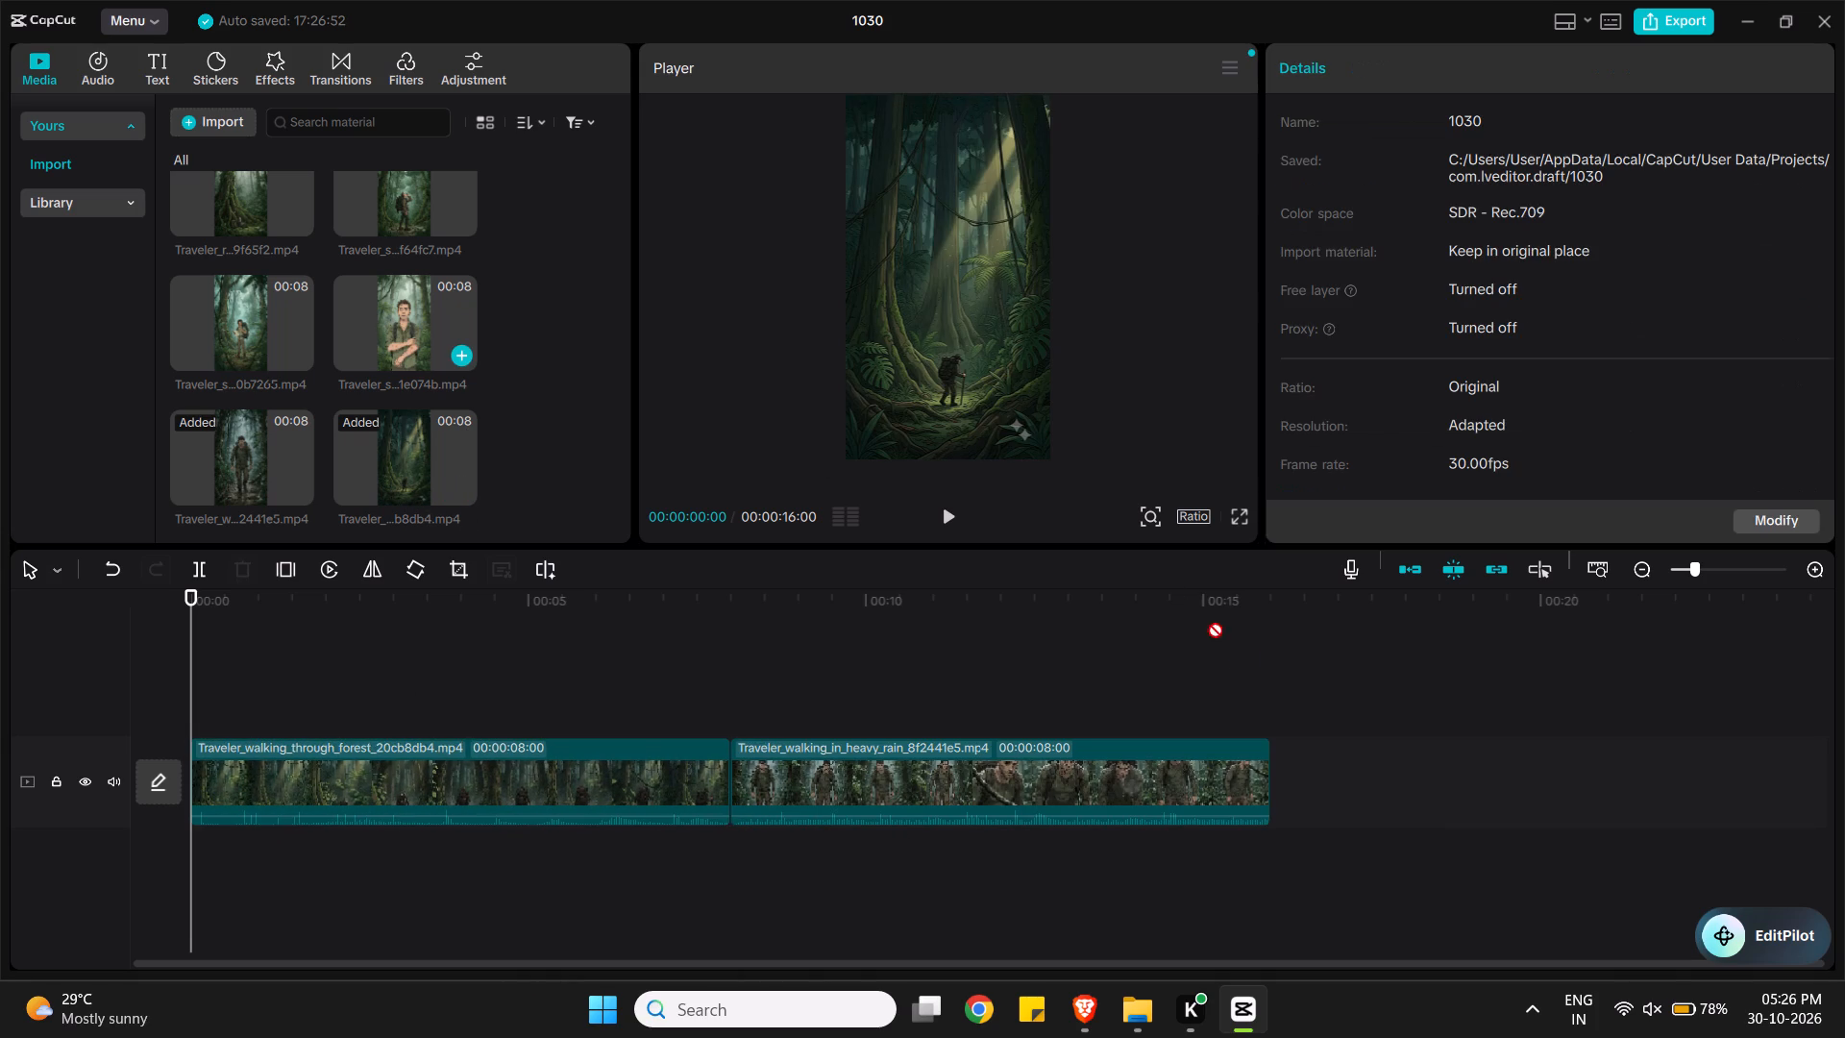
pyautogui.moveTo(1208, 623); pyautogui.dragTo(1350, 760)
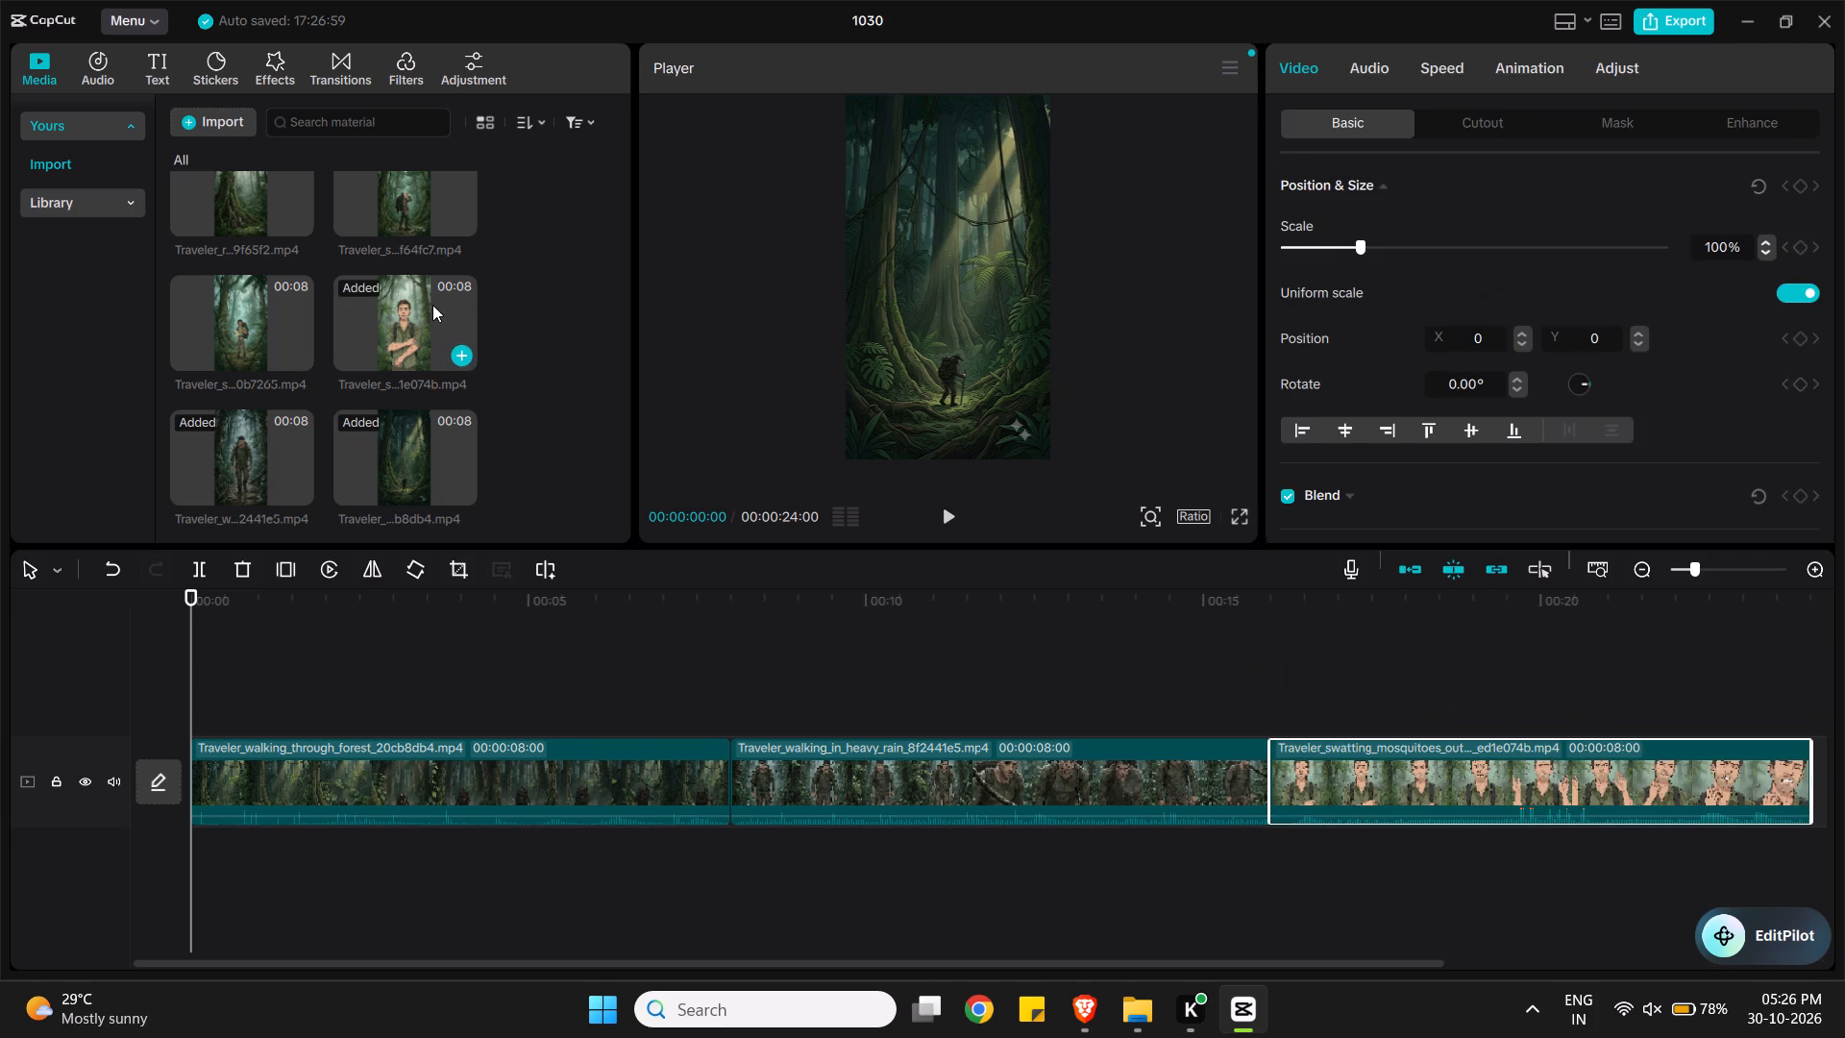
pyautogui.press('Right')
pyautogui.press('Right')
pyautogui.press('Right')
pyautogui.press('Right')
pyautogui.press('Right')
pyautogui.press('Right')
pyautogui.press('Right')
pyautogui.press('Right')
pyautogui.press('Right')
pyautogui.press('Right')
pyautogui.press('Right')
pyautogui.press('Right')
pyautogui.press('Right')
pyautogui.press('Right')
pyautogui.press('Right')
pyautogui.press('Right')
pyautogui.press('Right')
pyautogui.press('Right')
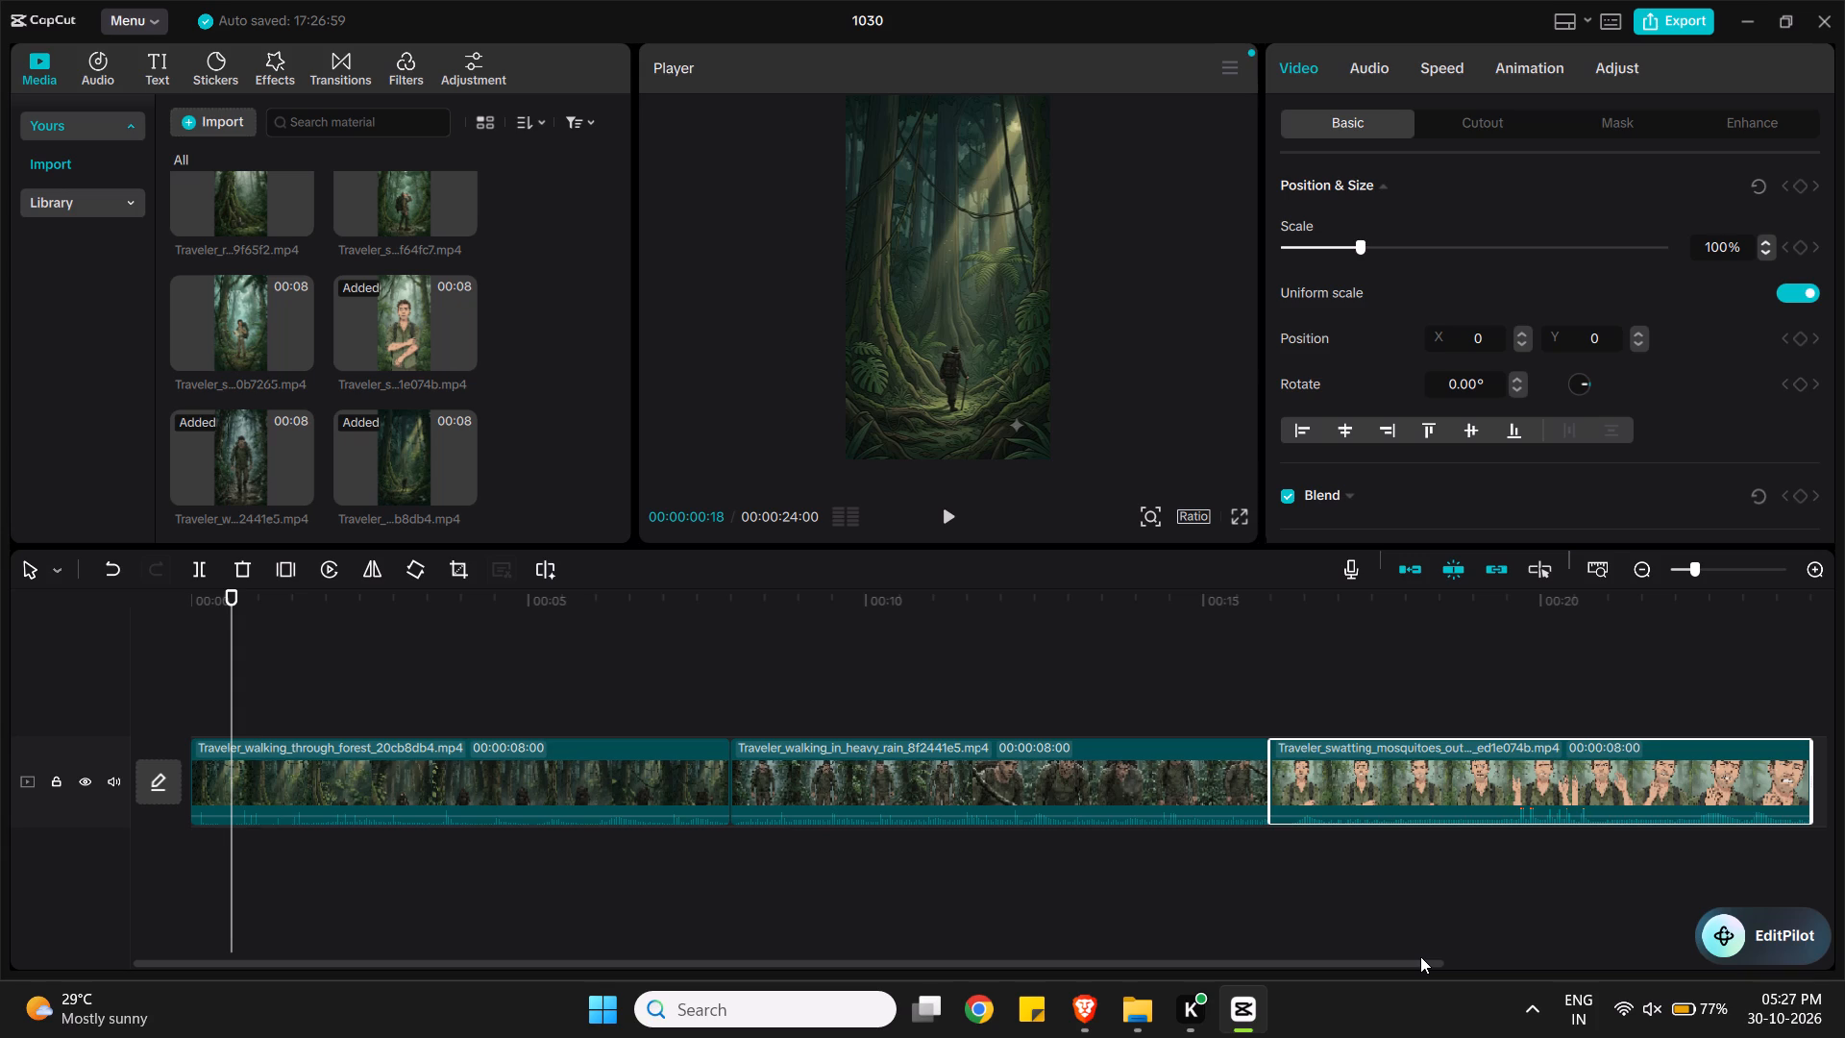
# Append the Traveler_standing_in_rainforest clip to the main track, directly after the Traveler_swatting_mosquitoes clip.
pyautogui.moveTo(1412, 960); pyautogui.dragTo(1608, 959)
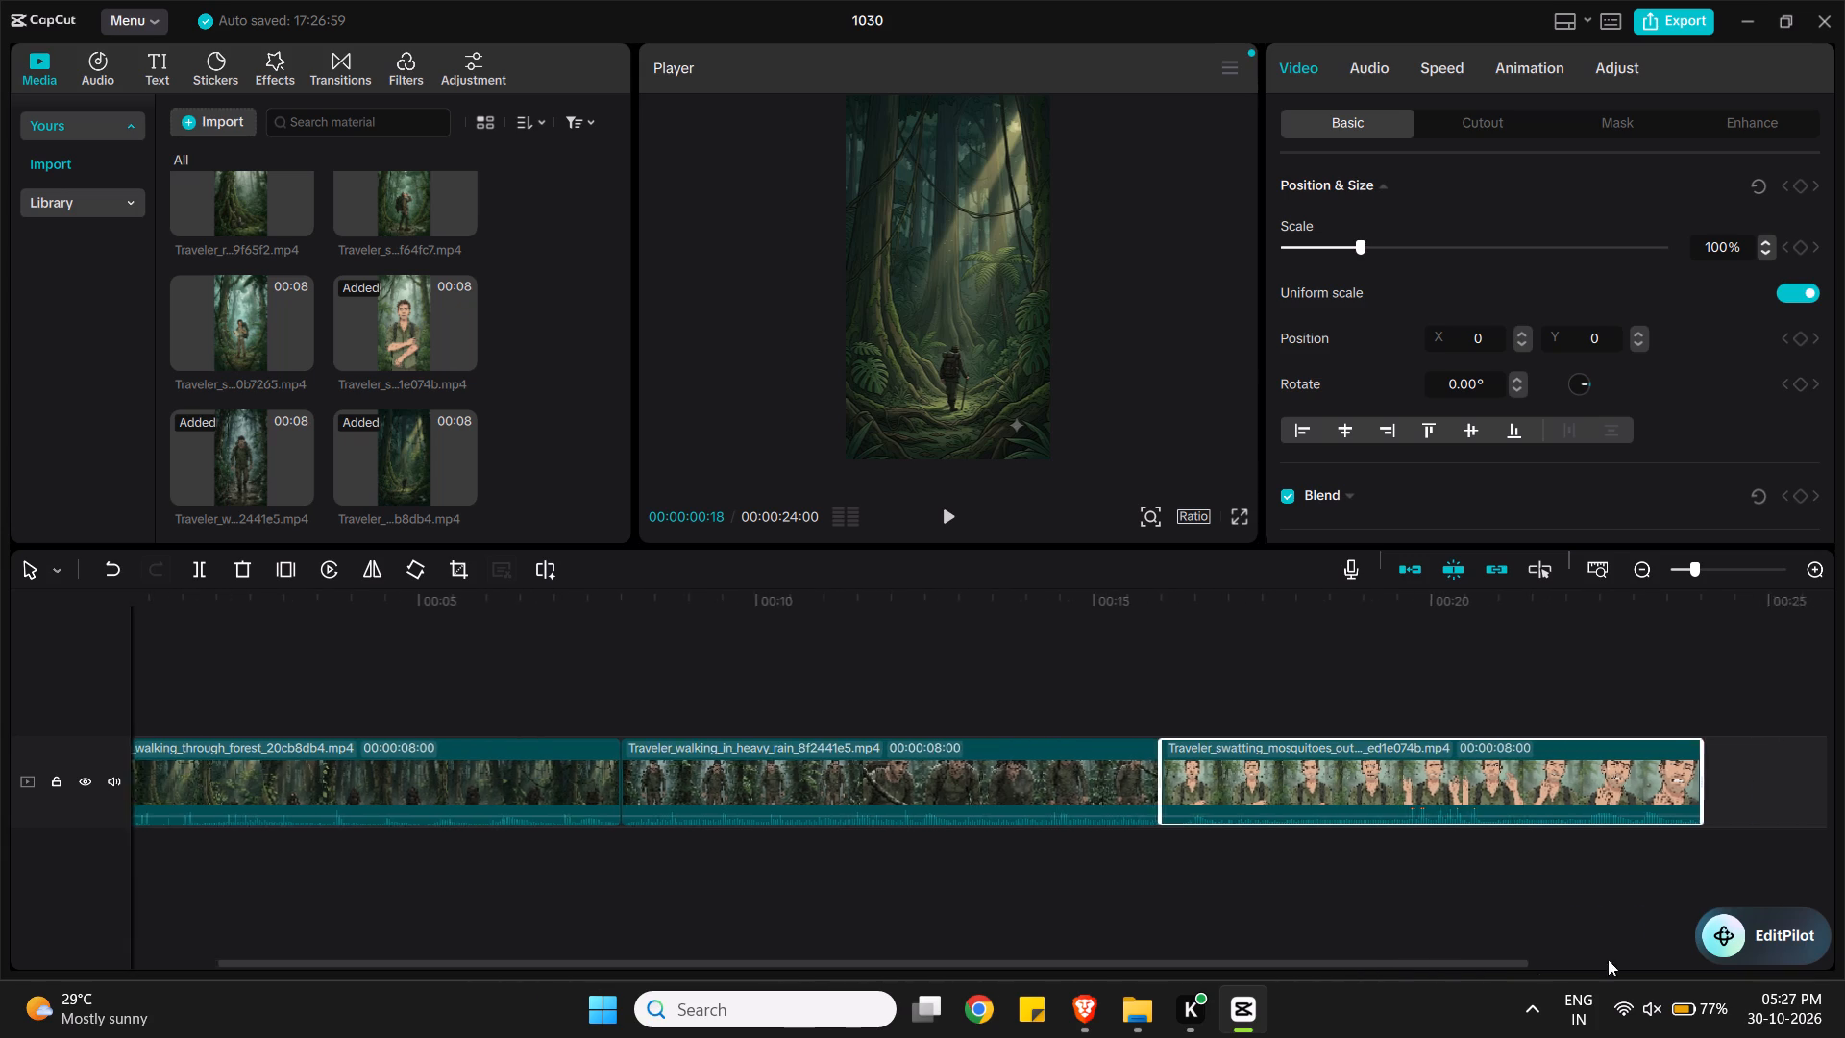
pyautogui.moveTo(1608, 959); pyautogui.dragTo(1806, 941)
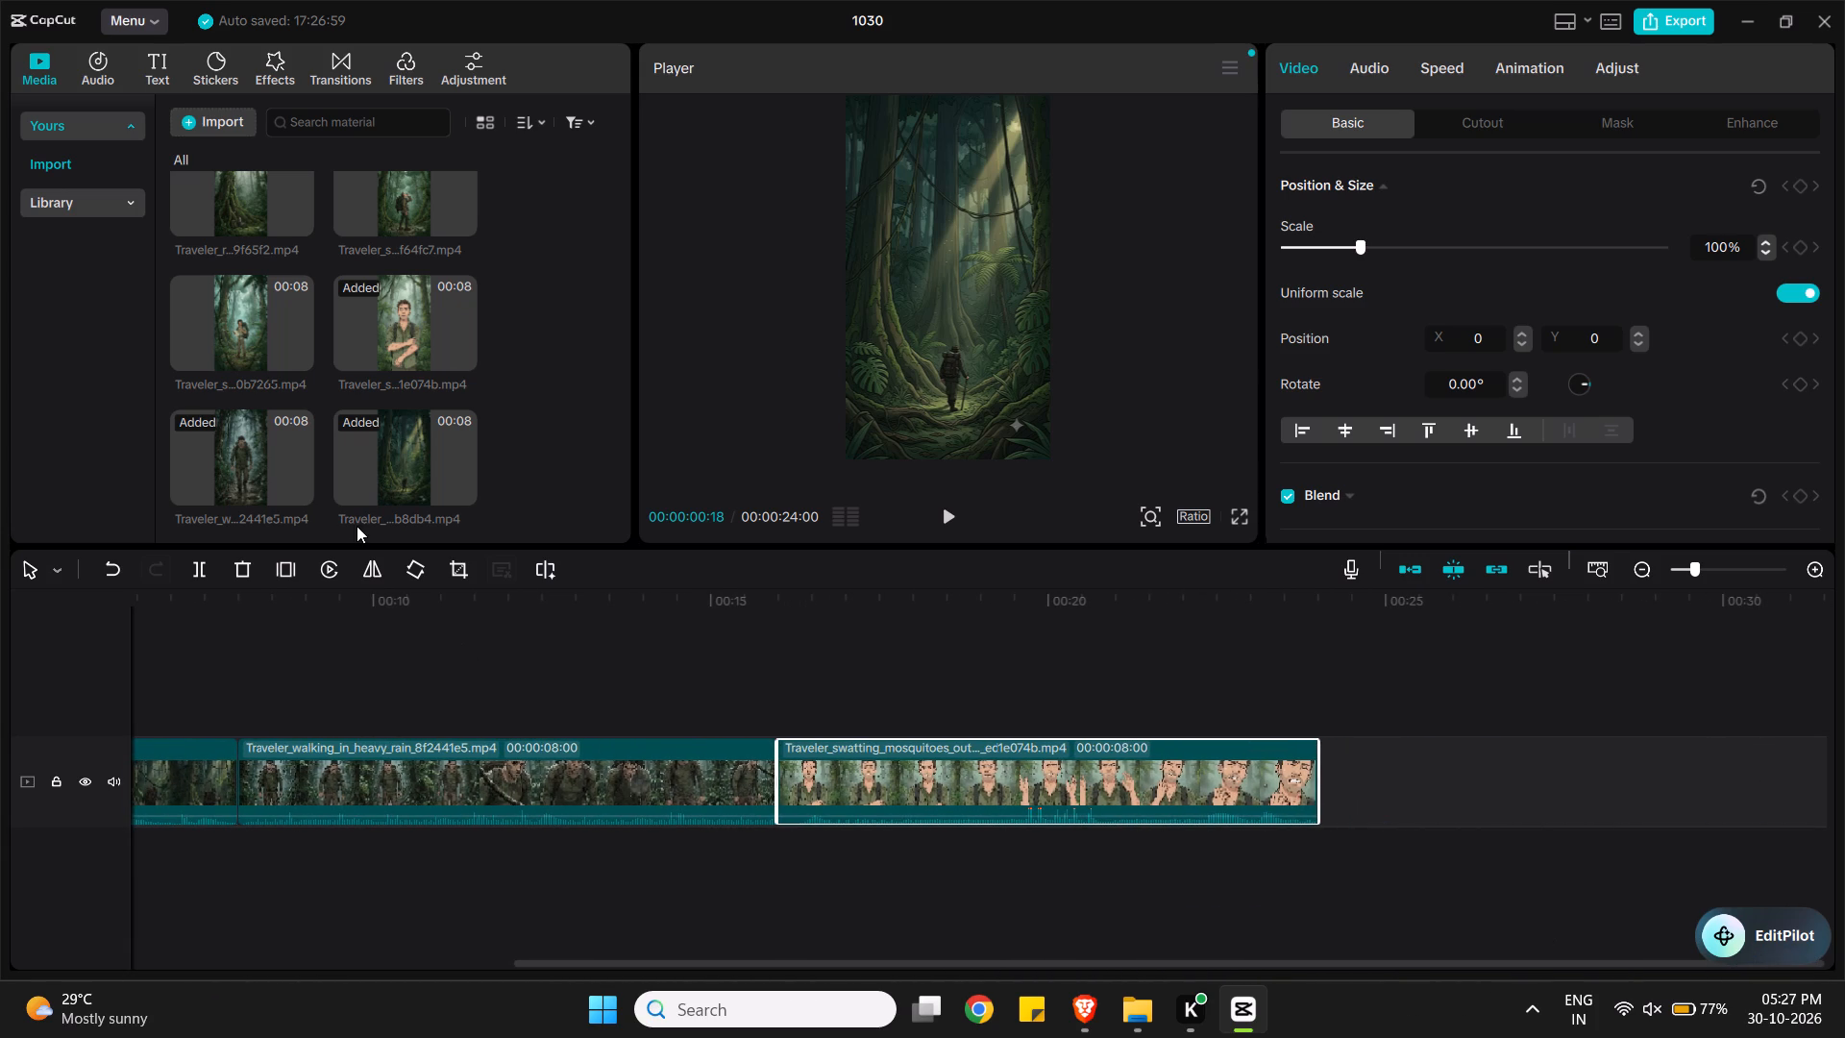
pyautogui.moveTo(231, 309); pyautogui.dragTo(1376, 619)
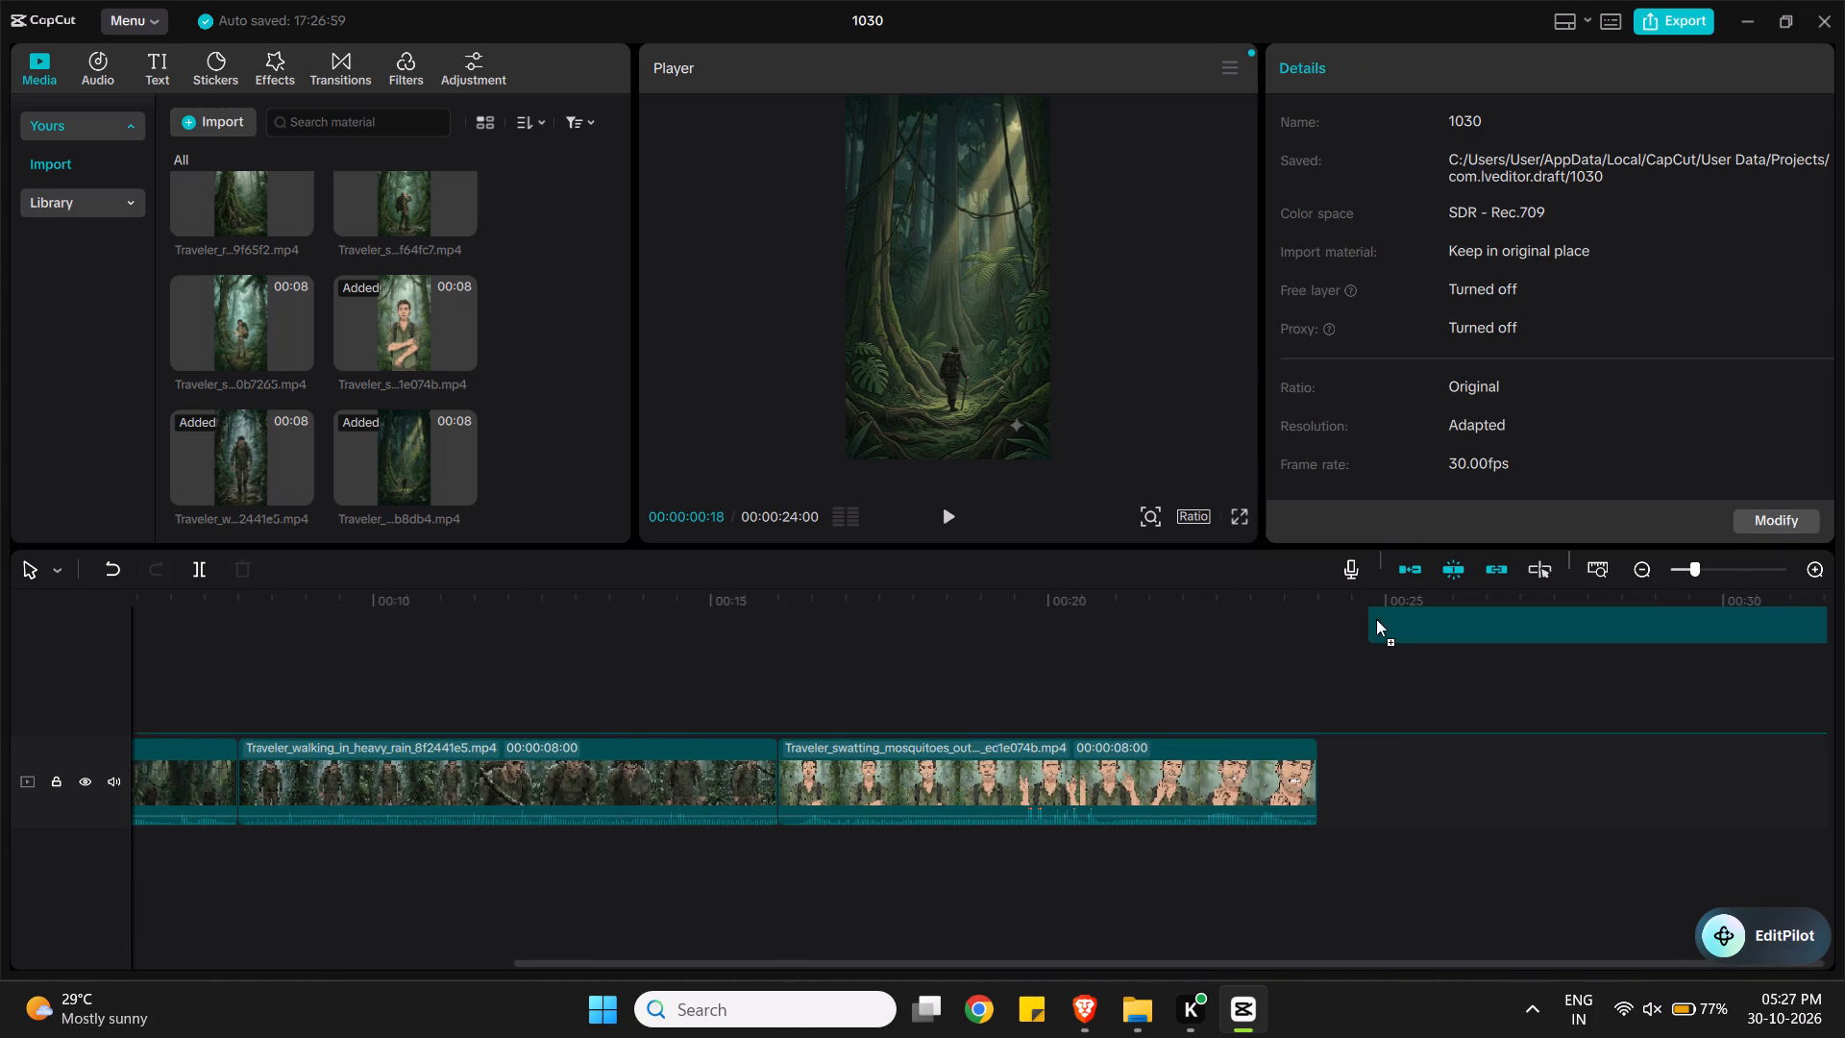
pyautogui.moveTo(1376, 619); pyautogui.dragTo(1377, 749)
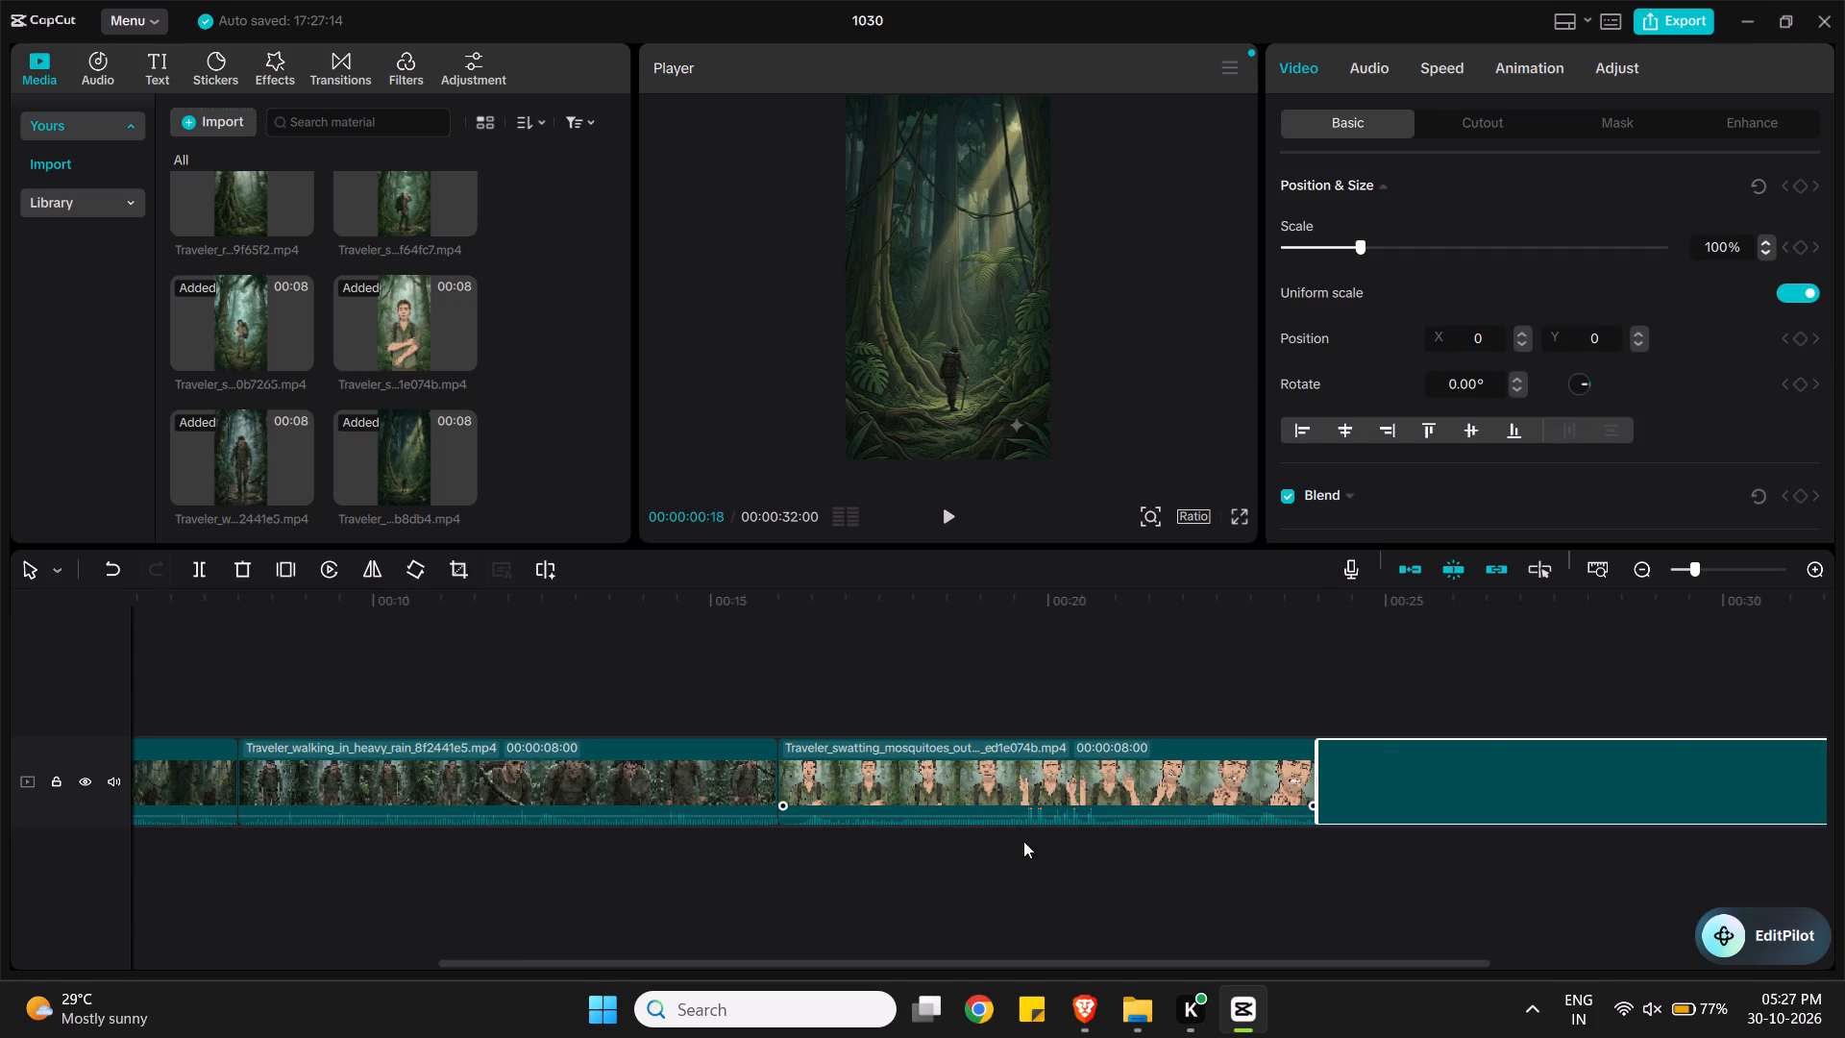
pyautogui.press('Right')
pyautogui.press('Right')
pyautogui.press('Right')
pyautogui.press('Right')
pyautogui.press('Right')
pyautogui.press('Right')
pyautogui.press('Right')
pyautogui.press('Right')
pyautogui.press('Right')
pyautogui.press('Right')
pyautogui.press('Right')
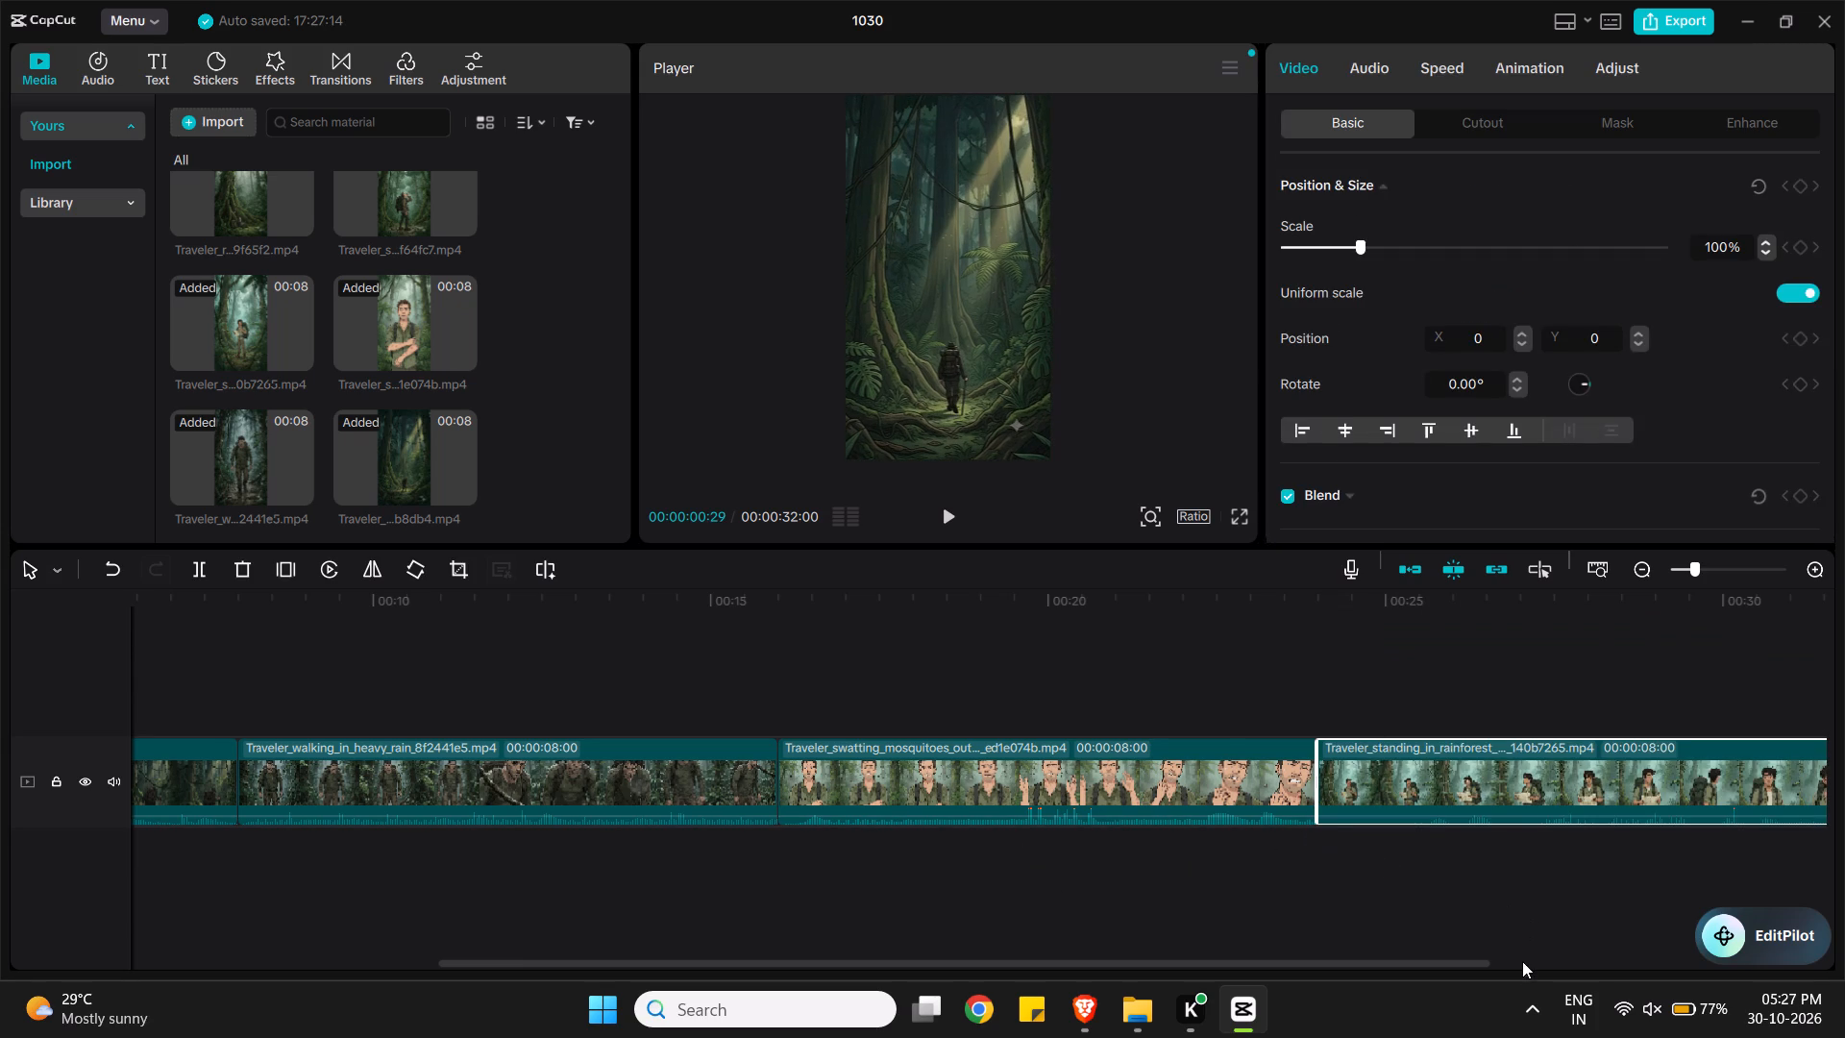
# Append the Traveler_shouts_for_help clip to the main track, directly after the Traveler_standing_in_rainforest clip.
pyautogui.moveTo(1478, 967); pyautogui.dragTo(1738, 949)
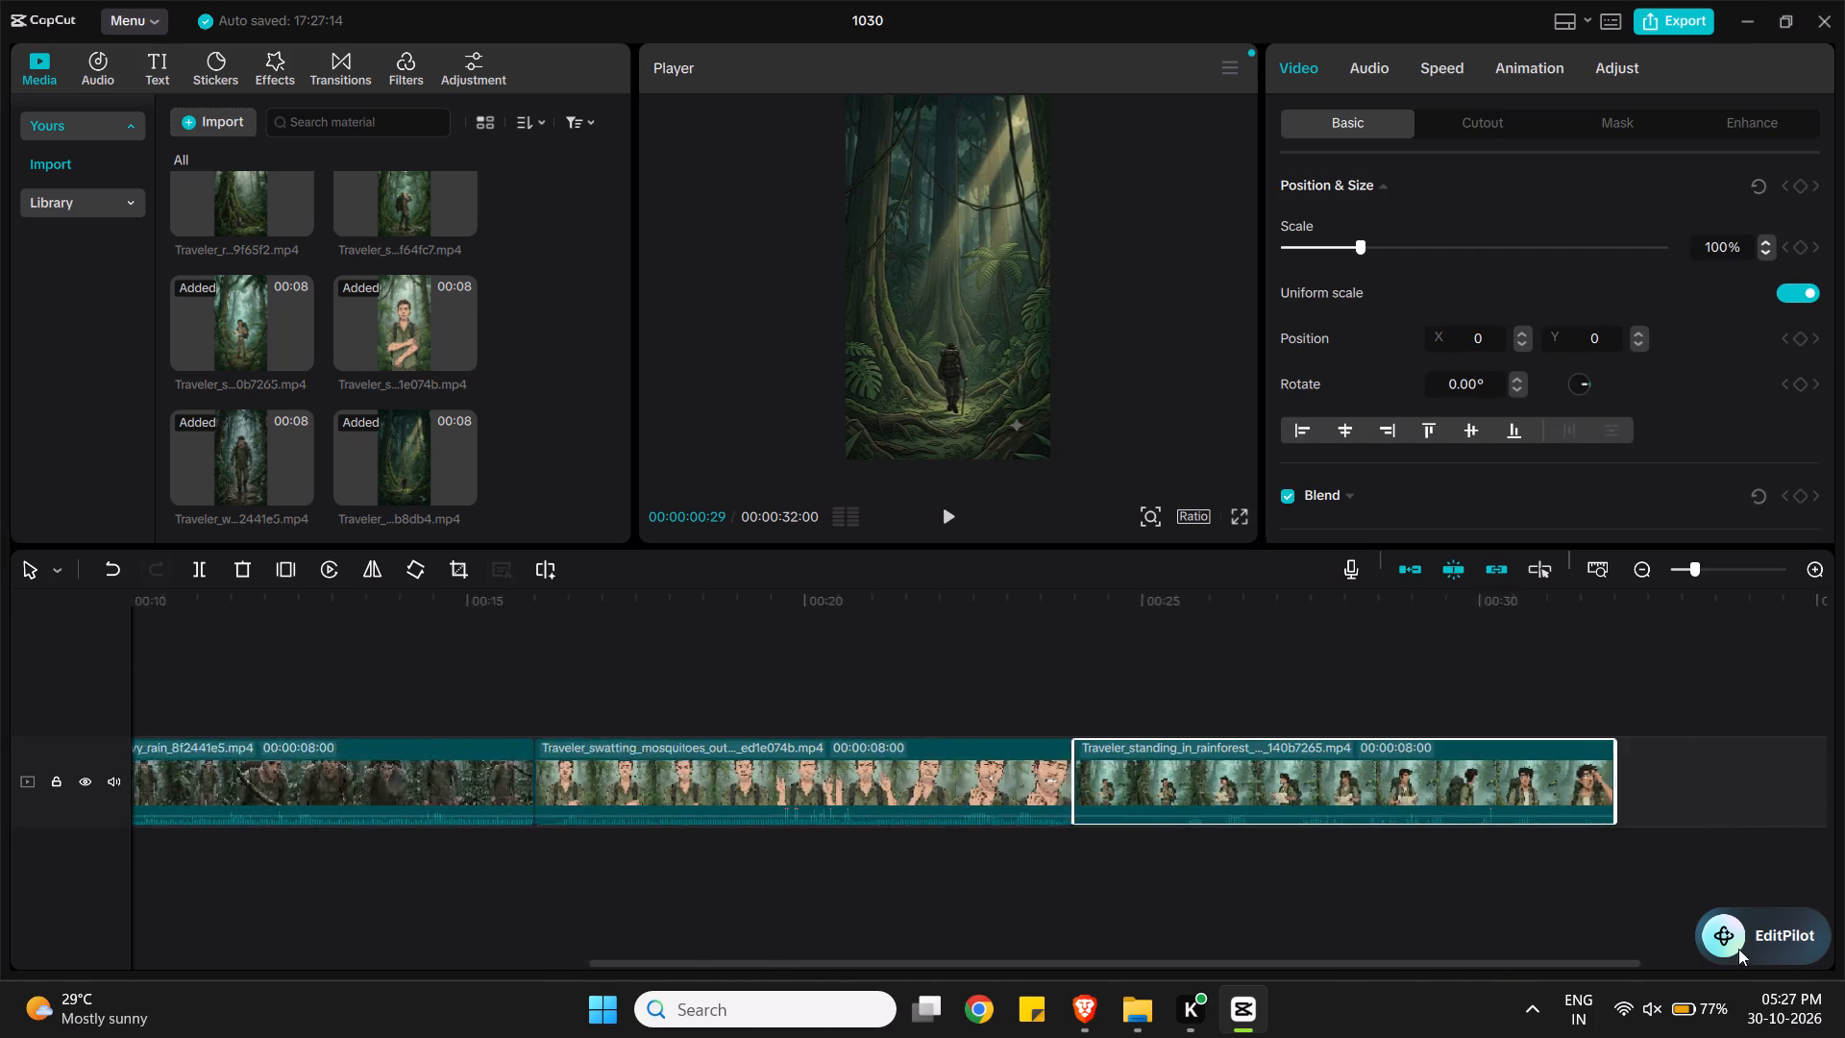
pyautogui.moveTo(1738, 949); pyautogui.dragTo(1844, 942)
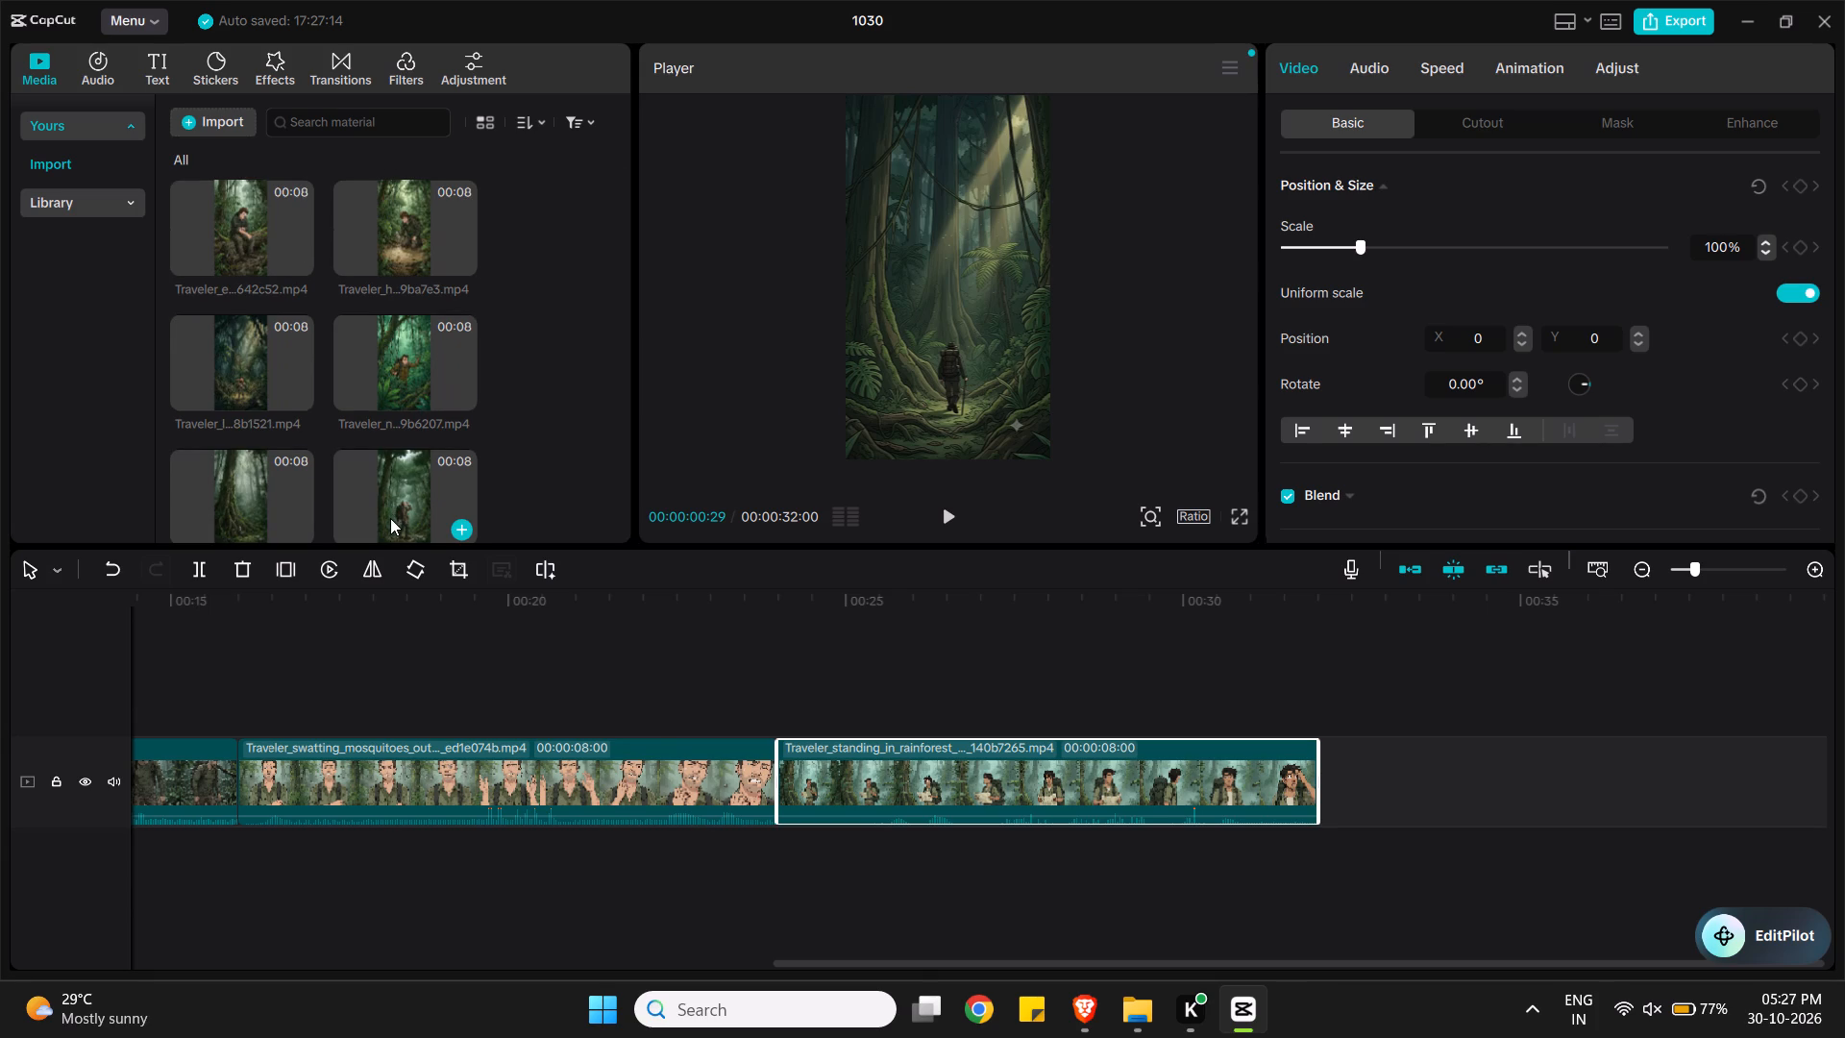
pyautogui.moveTo(398, 507); pyautogui.dragTo(1407, 776)
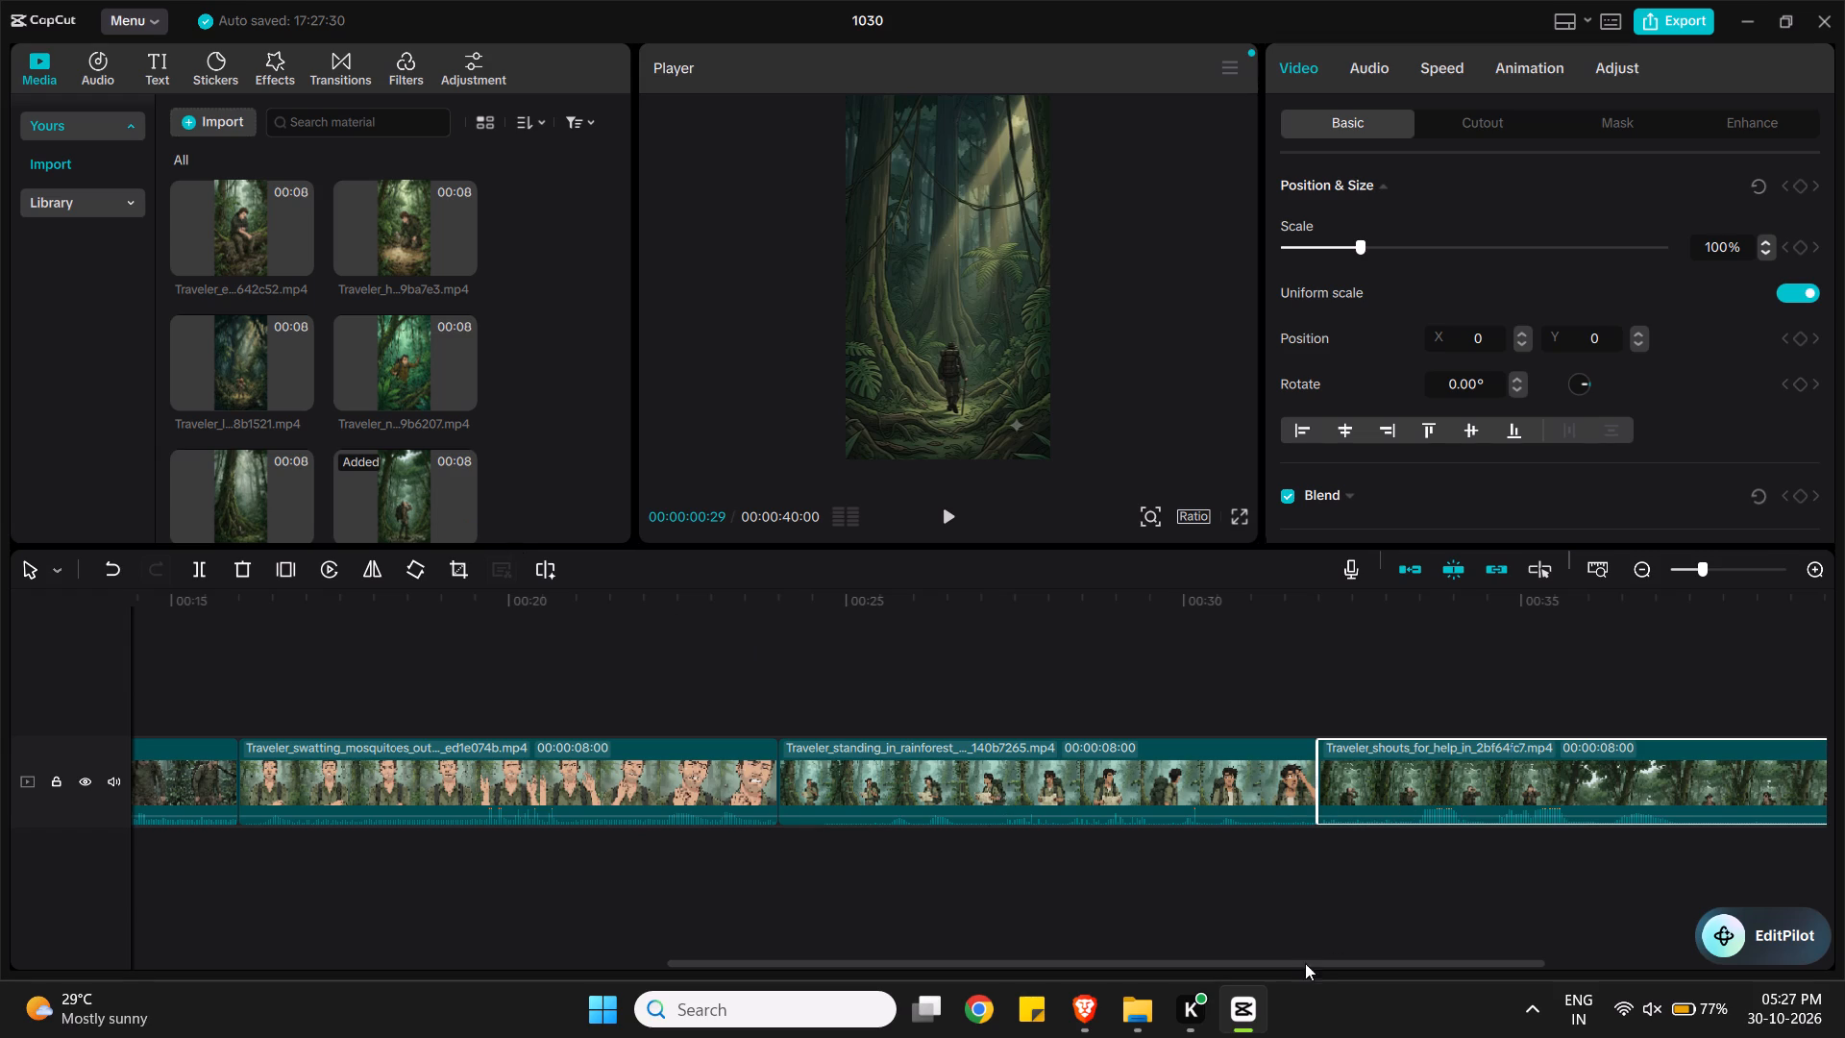
# Append the Traveler_navigating_dense_forest clip to the main track, directly after the Traveler_shouts_for_help clip.
pyautogui.moveTo(1301, 964); pyautogui.dragTo(1566, 944)
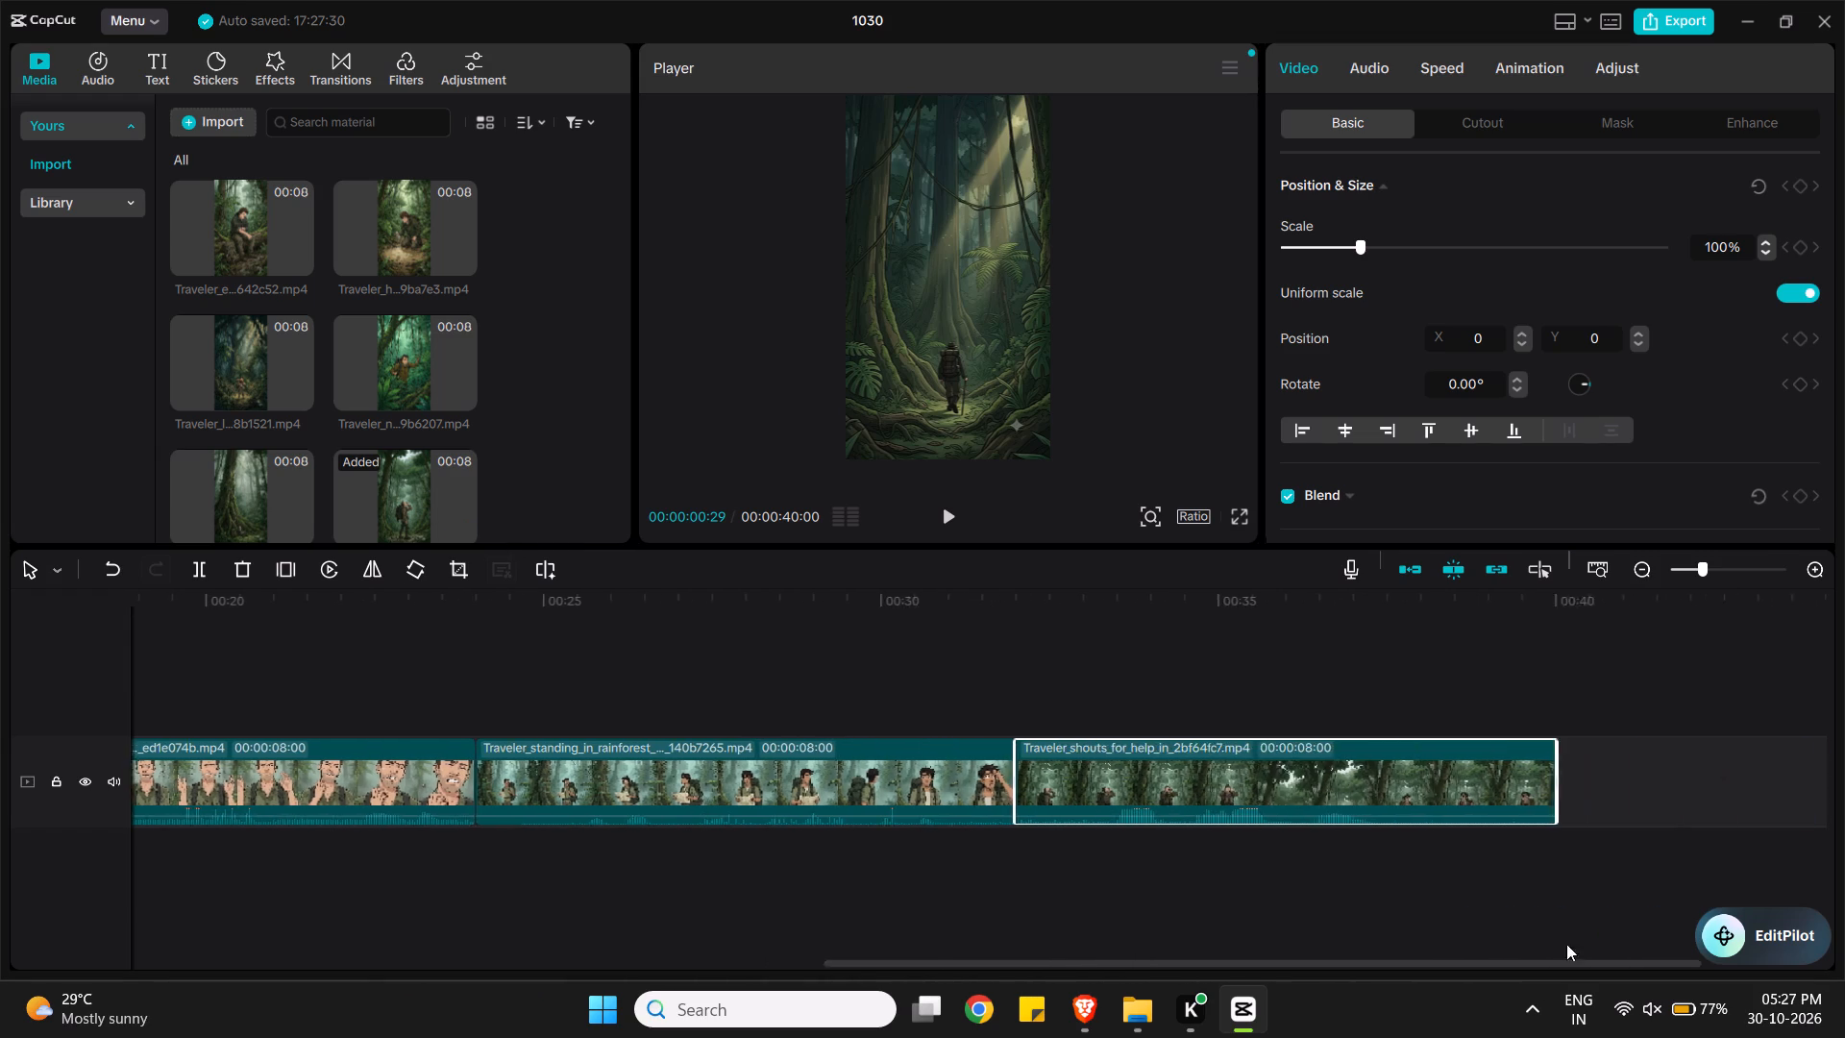
pyautogui.moveTo(1566, 944); pyautogui.dragTo(1664, 928)
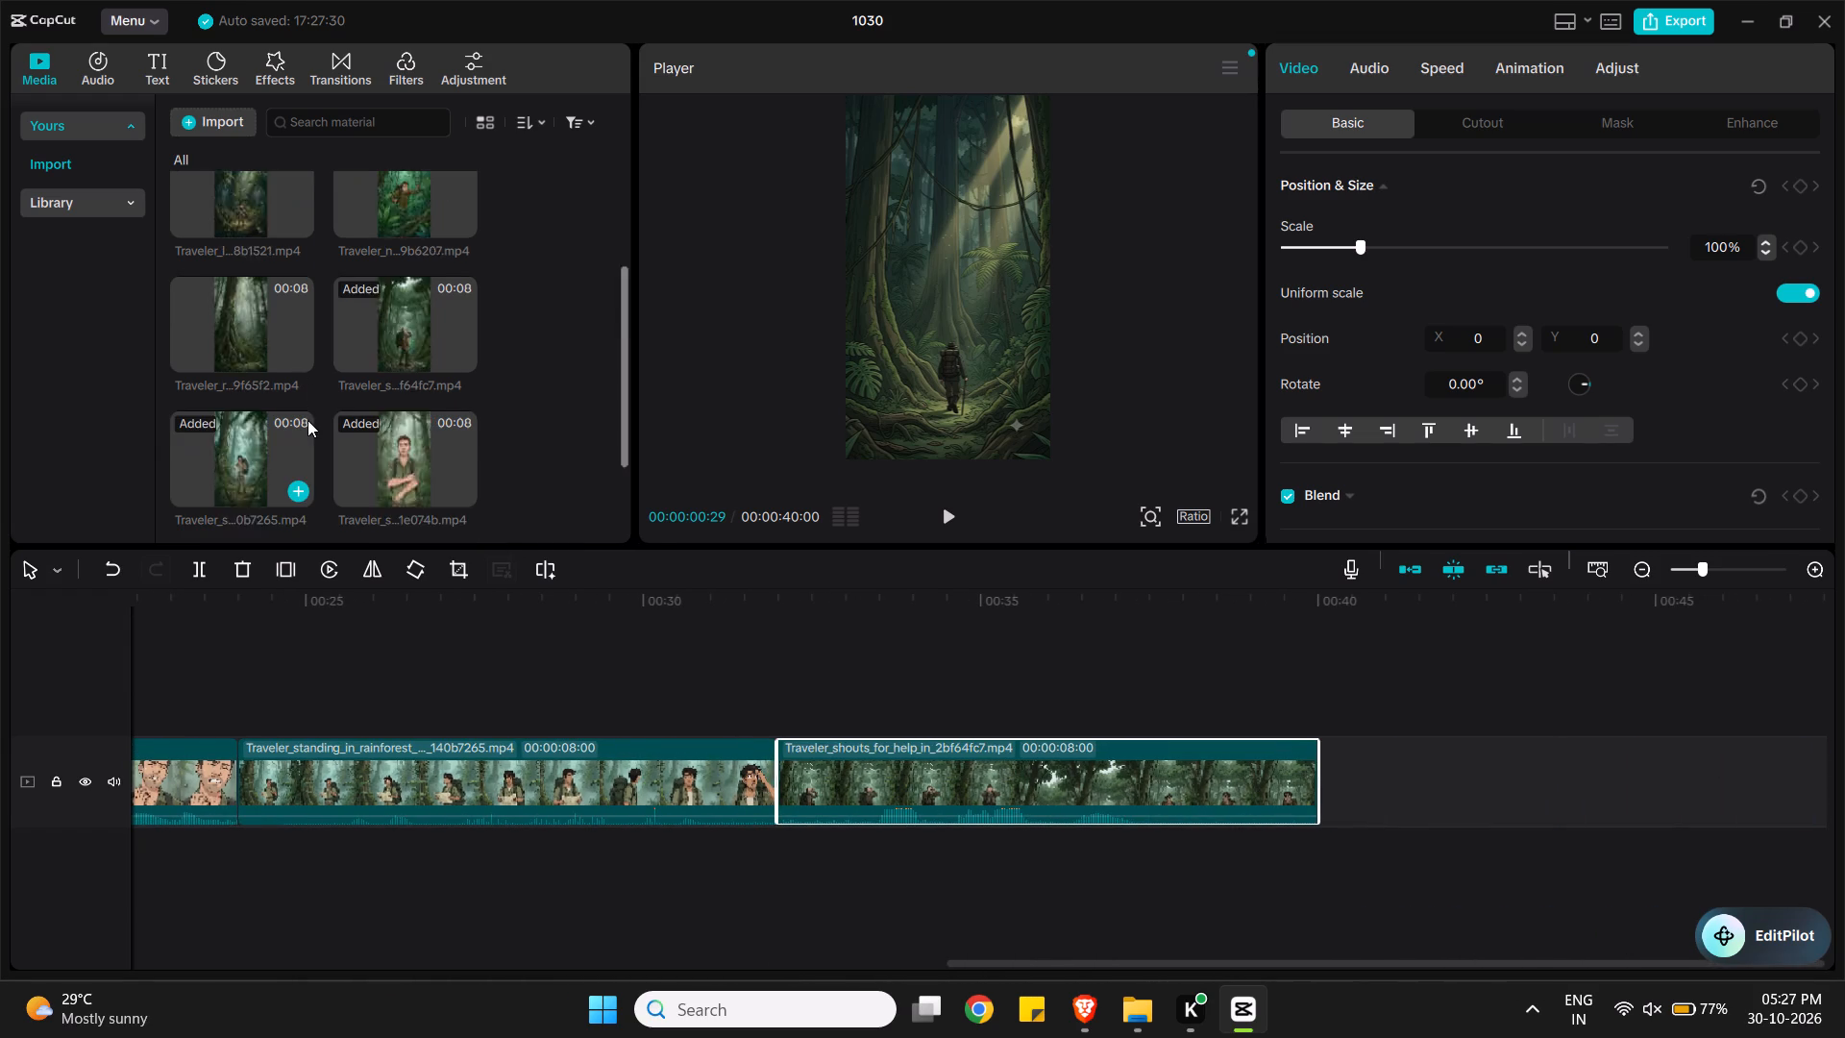
pyautogui.moveTo(261, 445); pyautogui.dragTo(1387, 756)
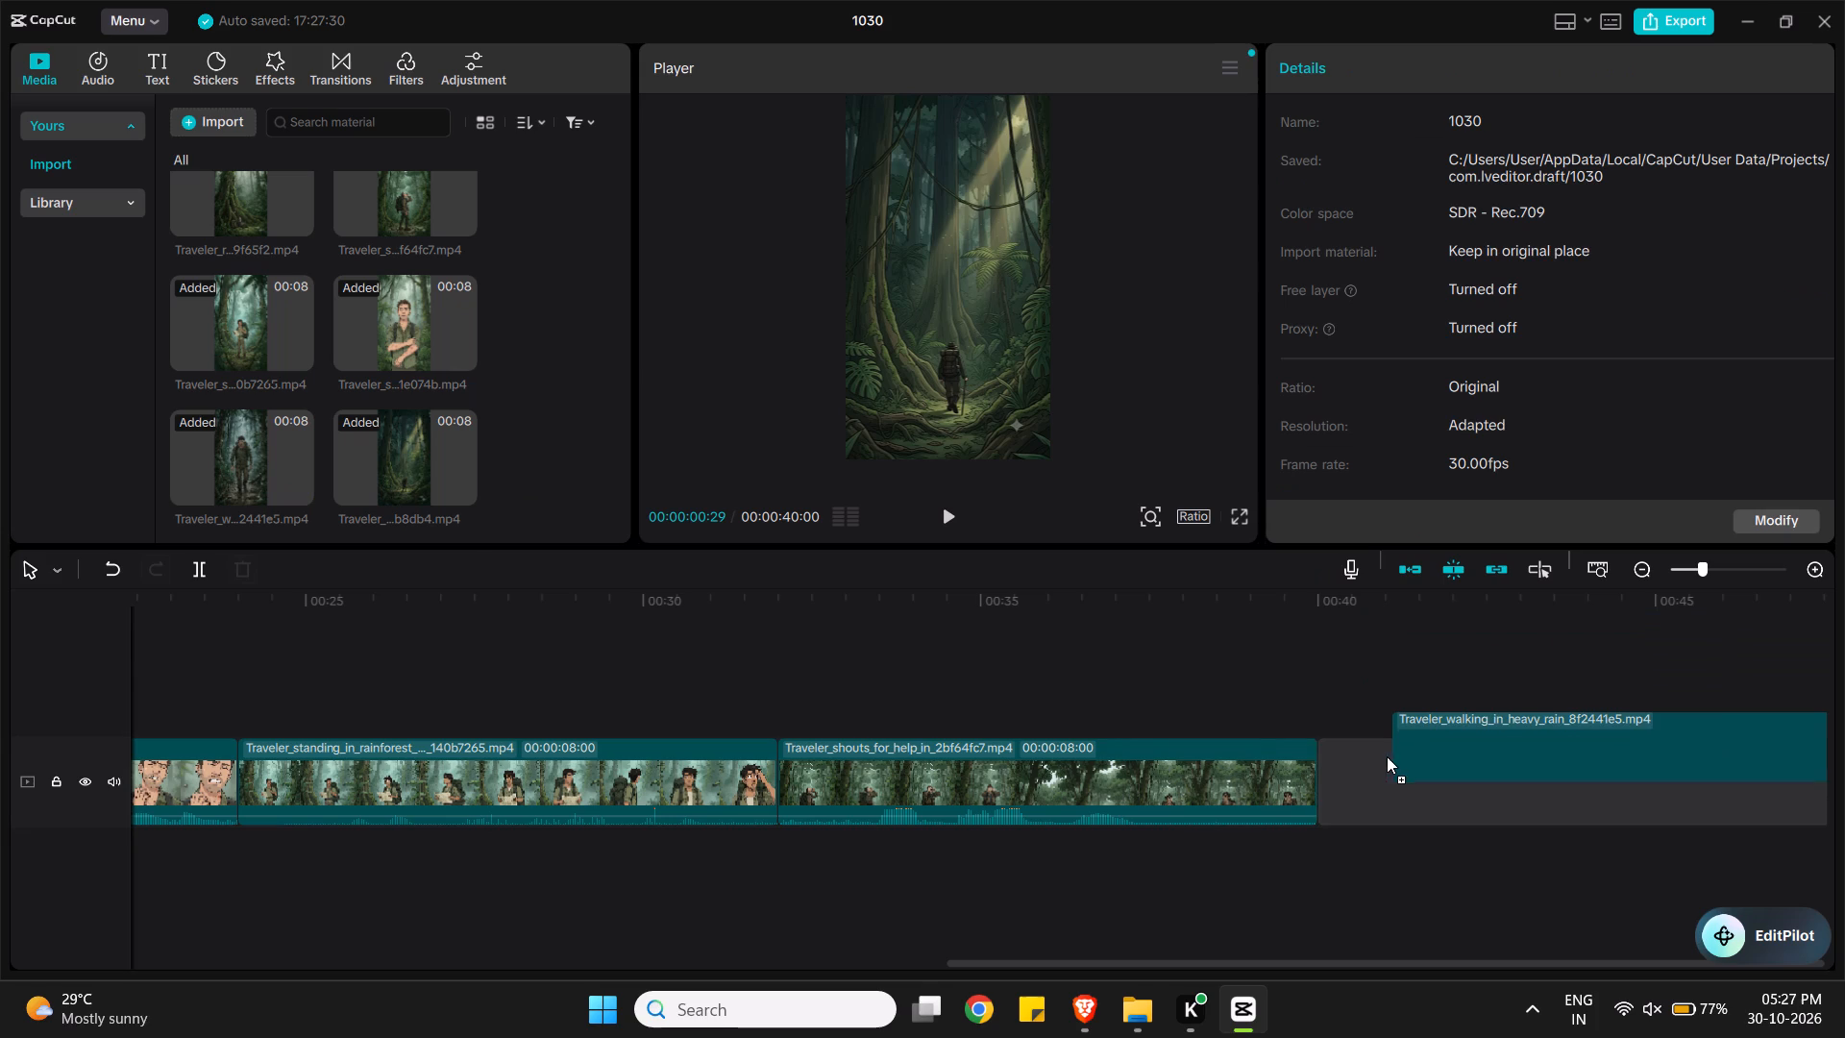
pyautogui.moveTo(1387, 756); pyautogui.dragTo(201, 435)
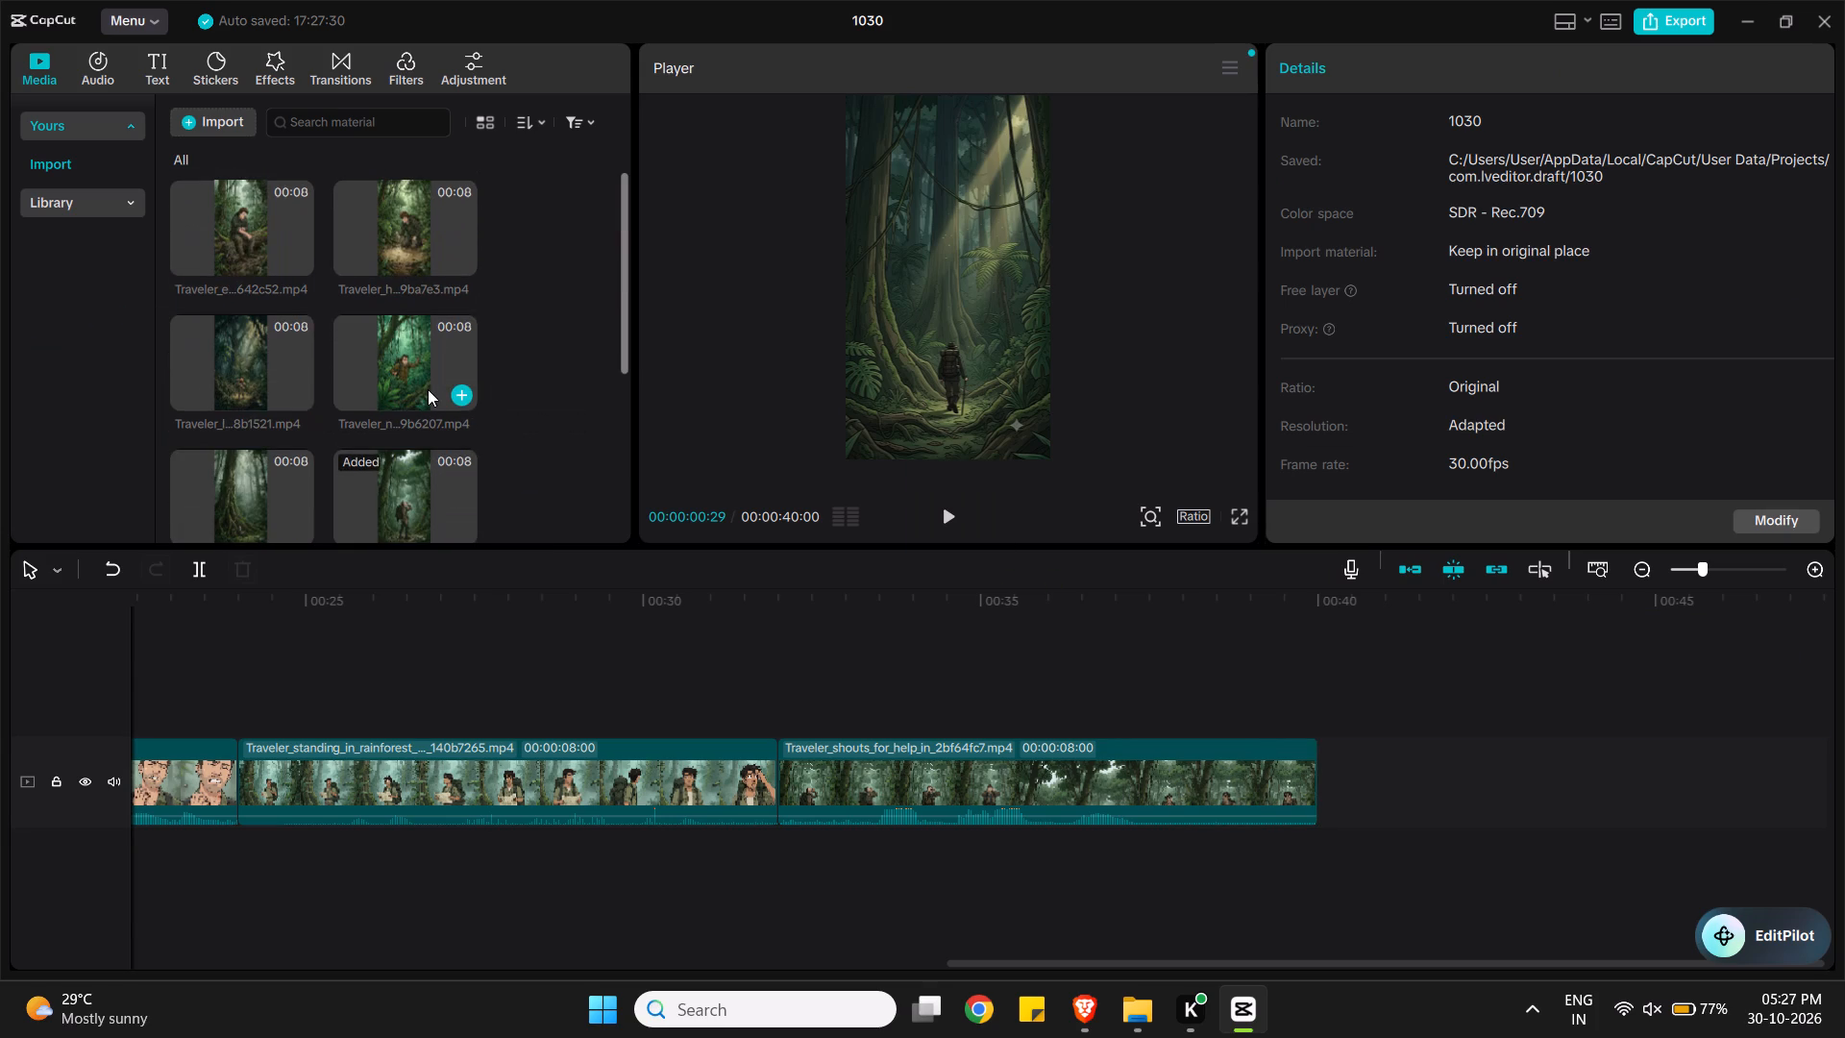
pyautogui.moveTo(411, 334); pyautogui.dragTo(1420, 743)
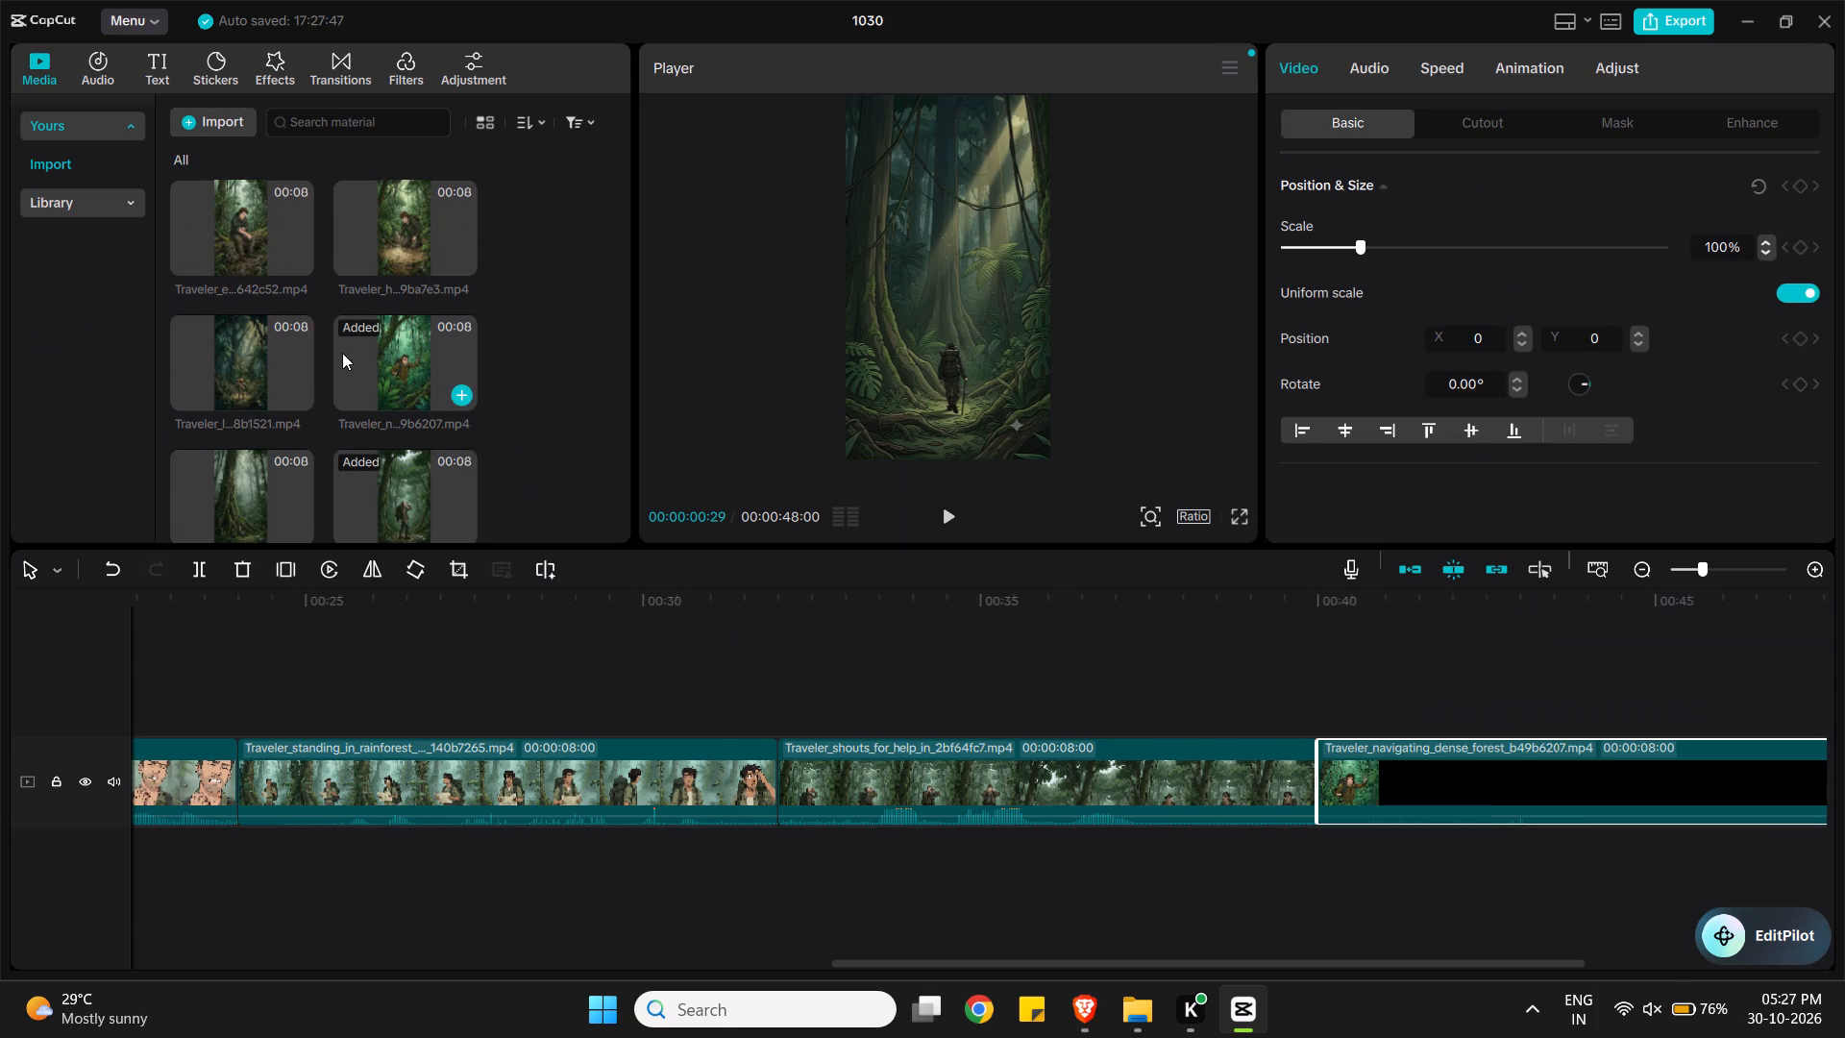
# Insert the Traveler_lost_in_vegetation_maze clip at the start of the main track, with the Traveler_examining_arm_cut clip ahead of it.
pyautogui.click(292, 391)
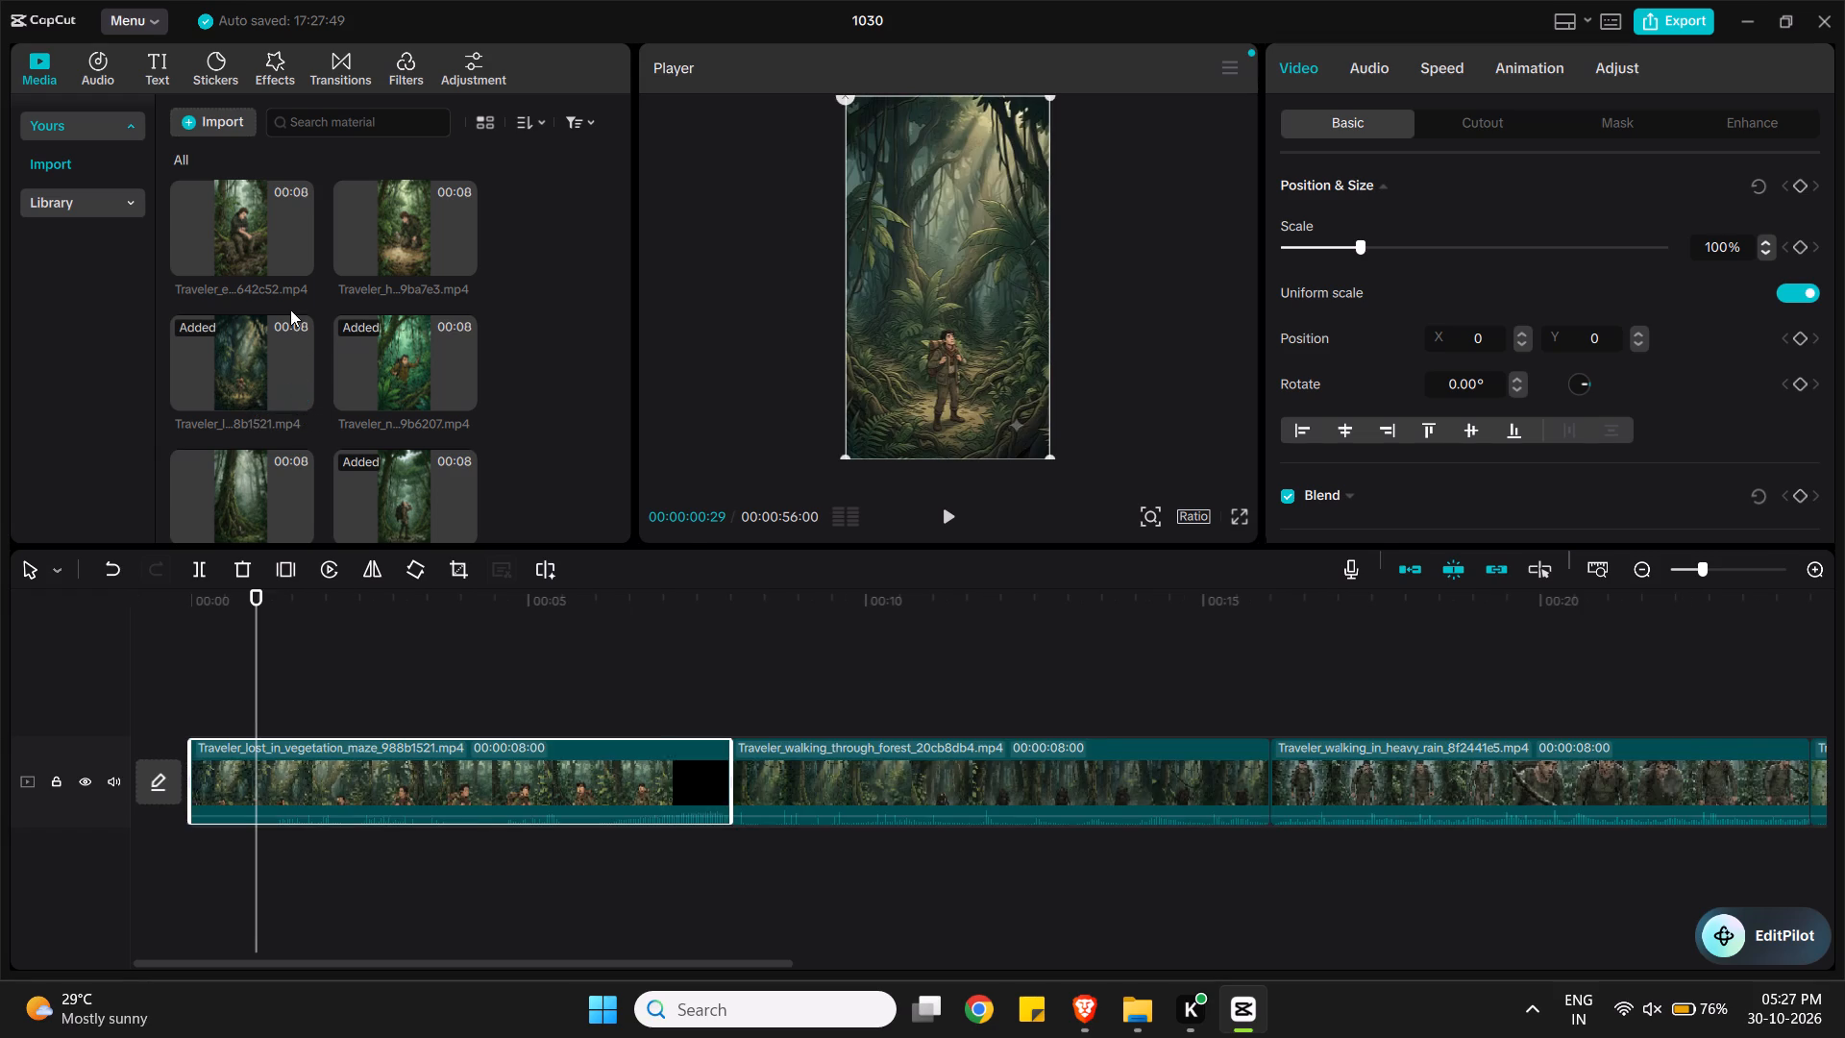
pyautogui.click(299, 250)
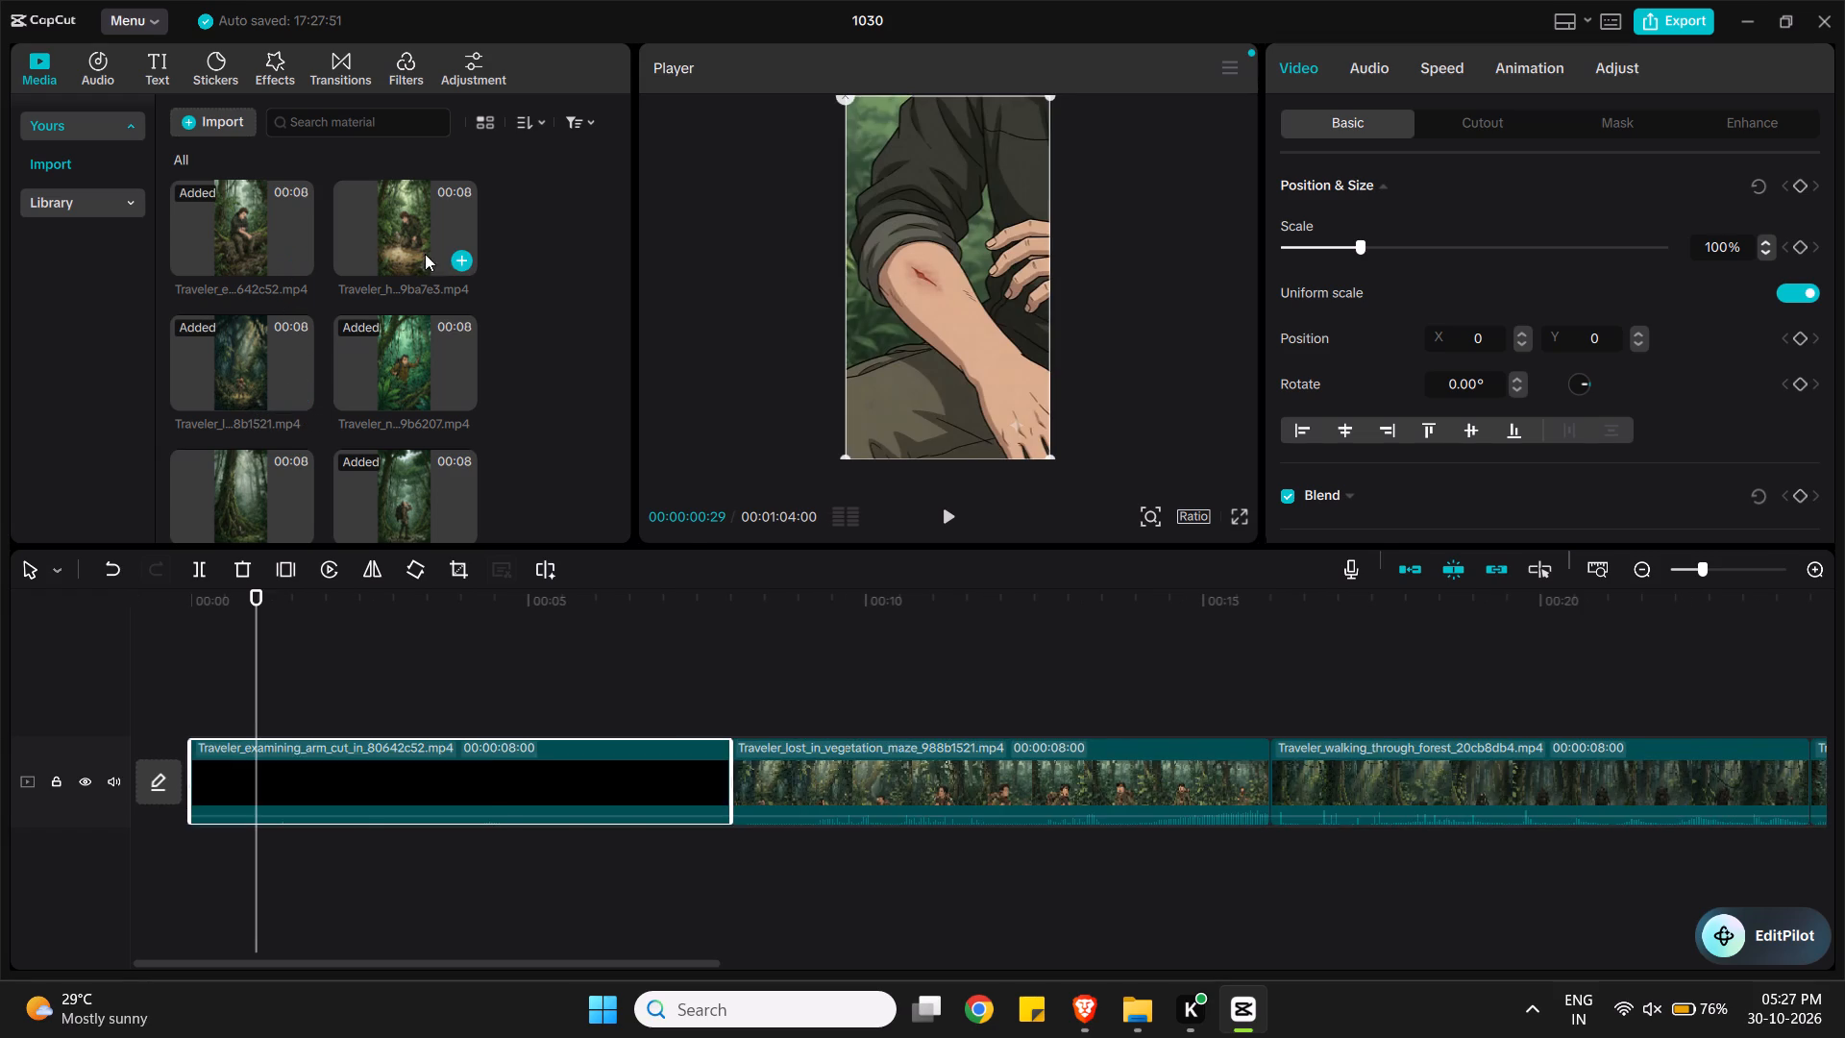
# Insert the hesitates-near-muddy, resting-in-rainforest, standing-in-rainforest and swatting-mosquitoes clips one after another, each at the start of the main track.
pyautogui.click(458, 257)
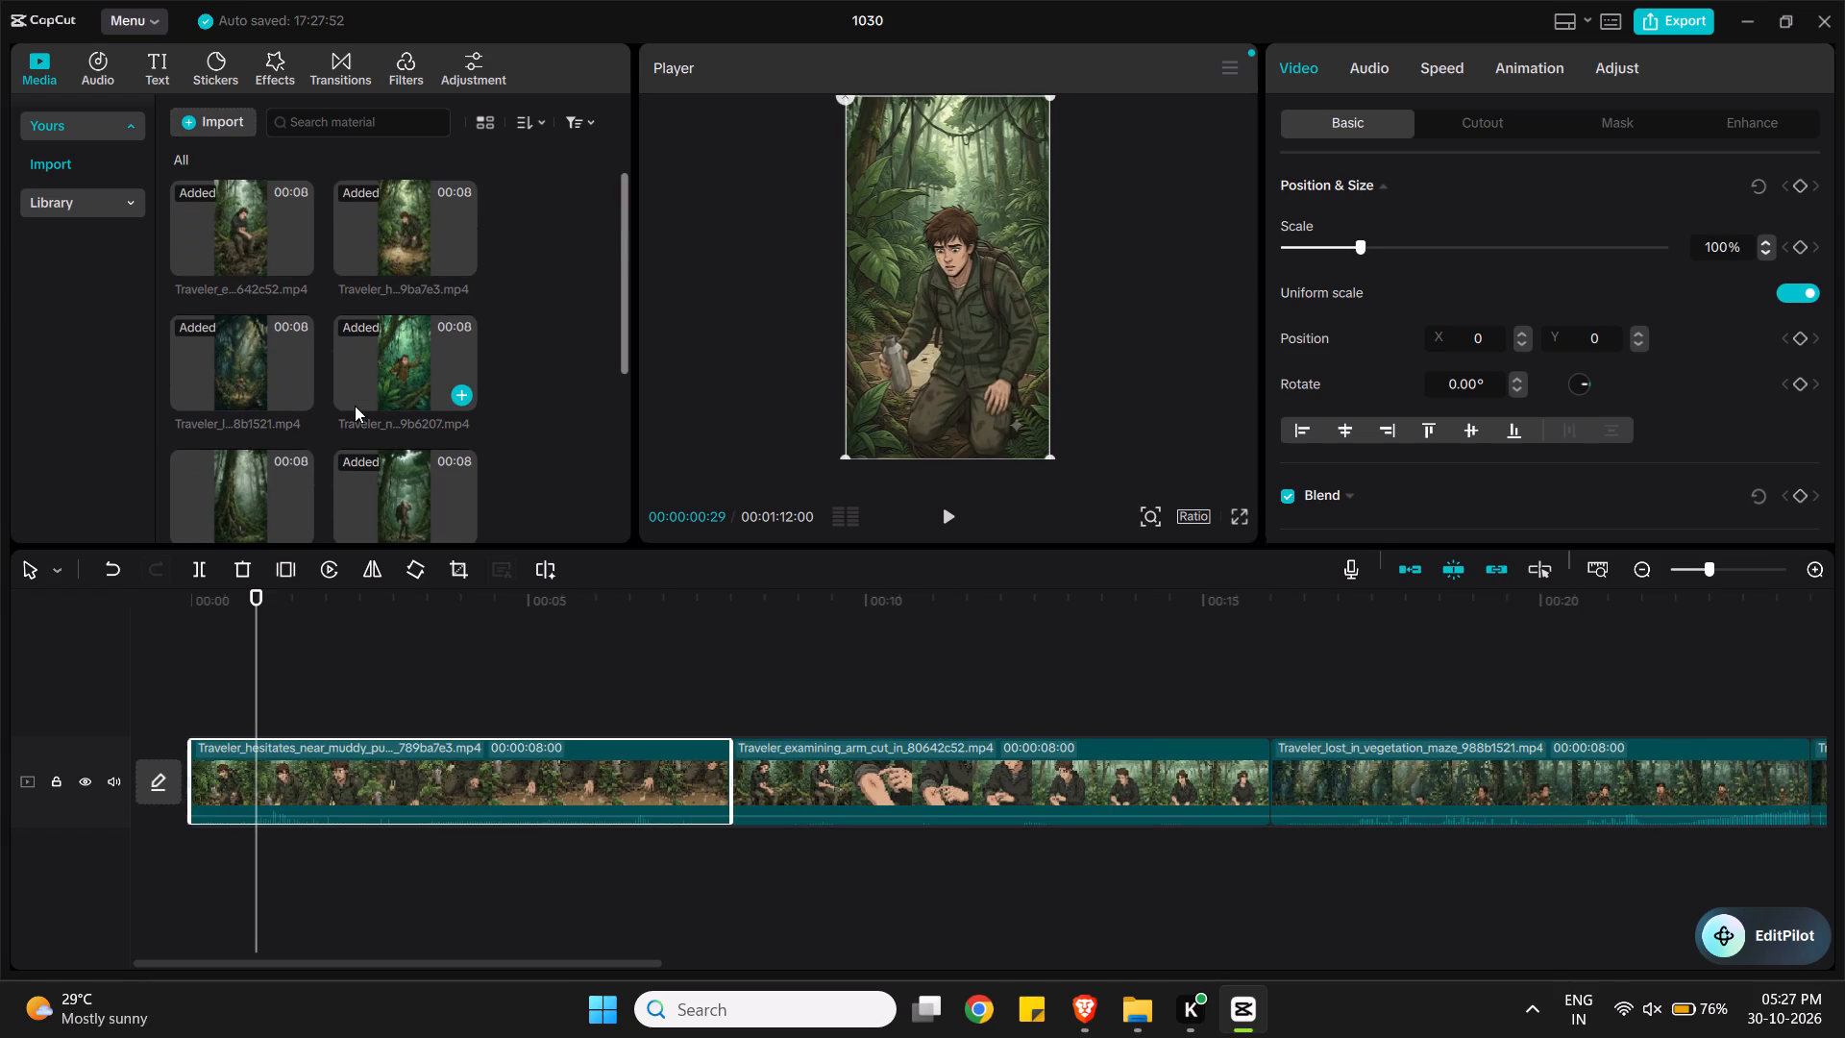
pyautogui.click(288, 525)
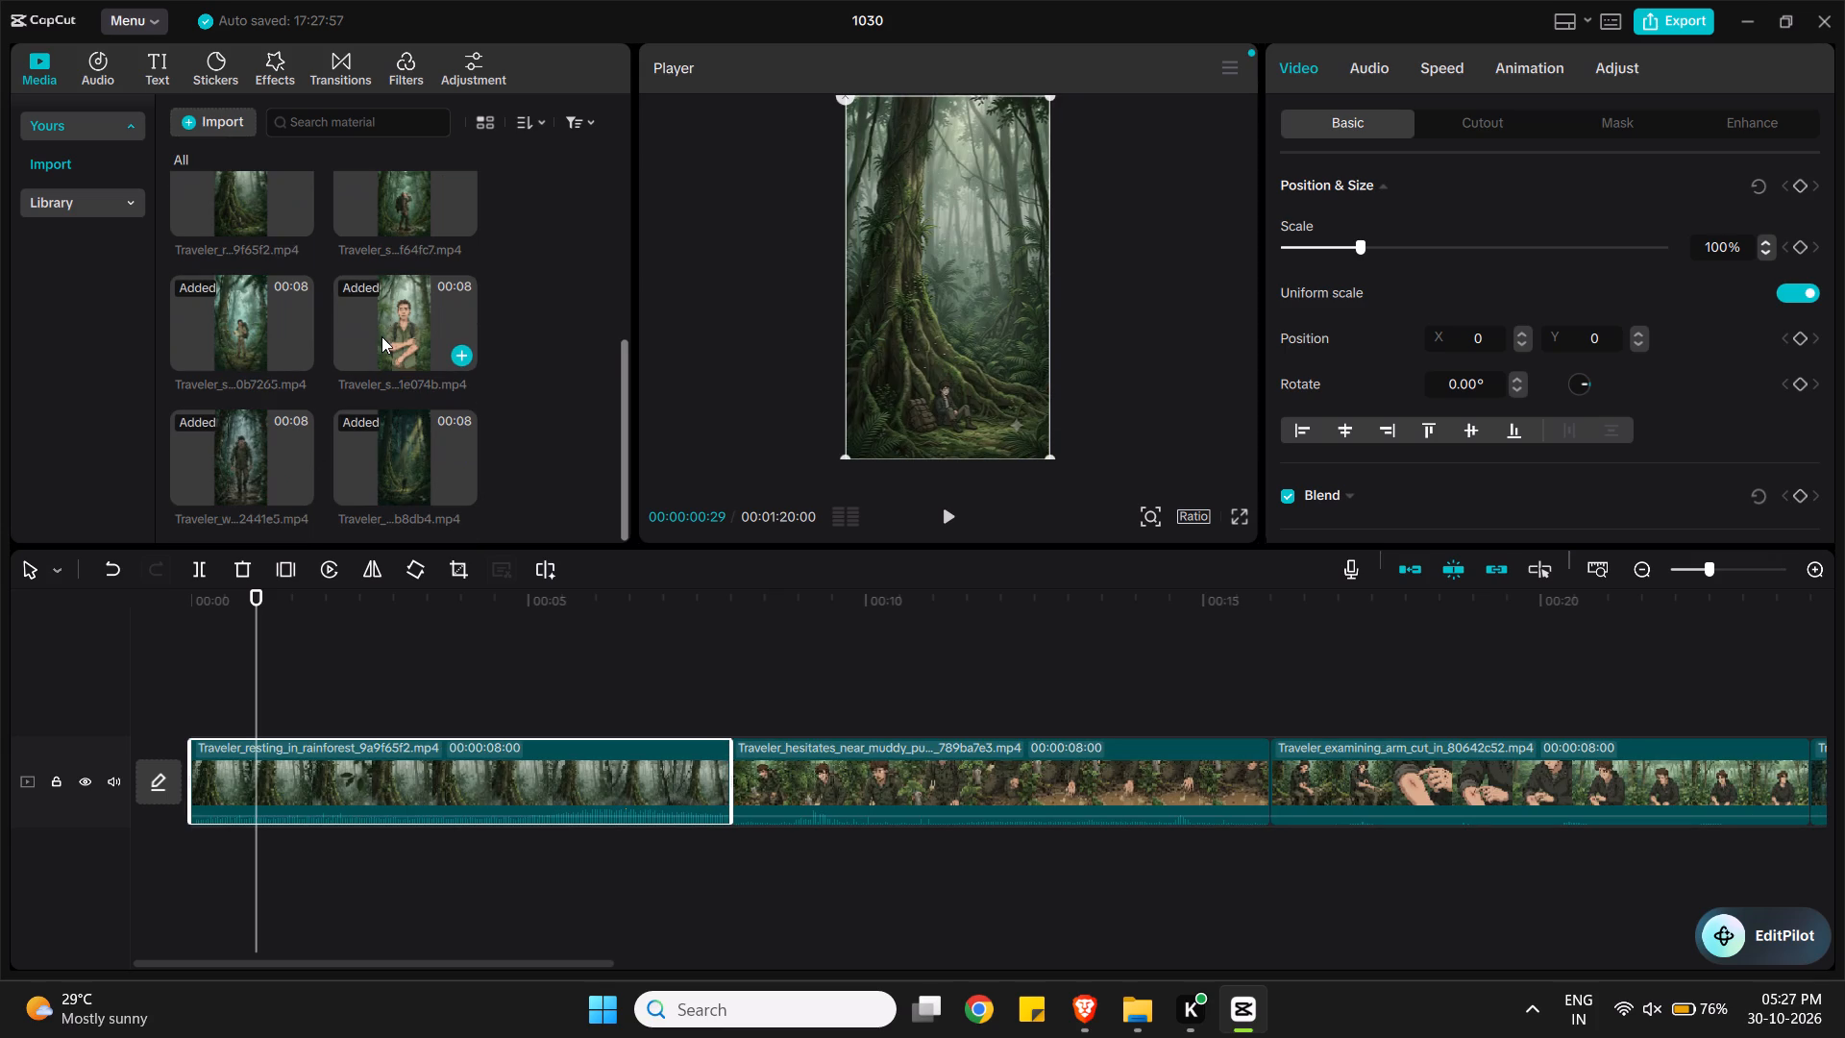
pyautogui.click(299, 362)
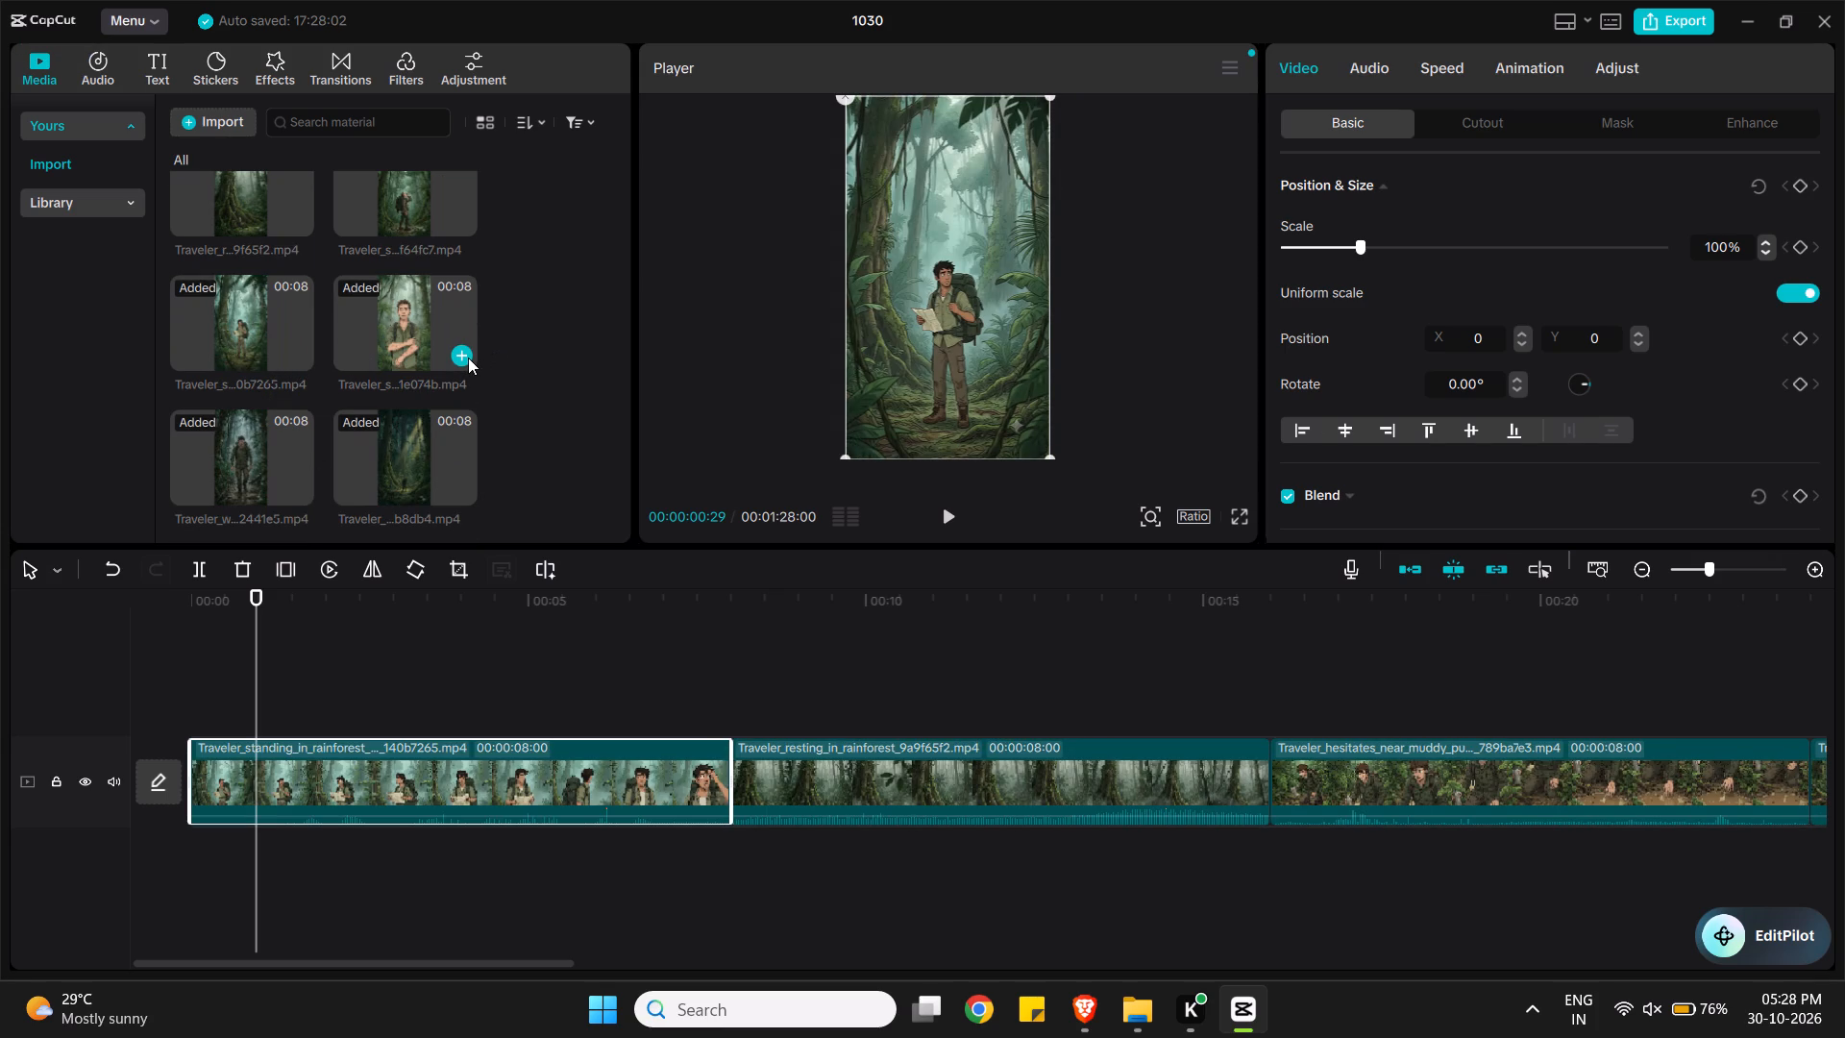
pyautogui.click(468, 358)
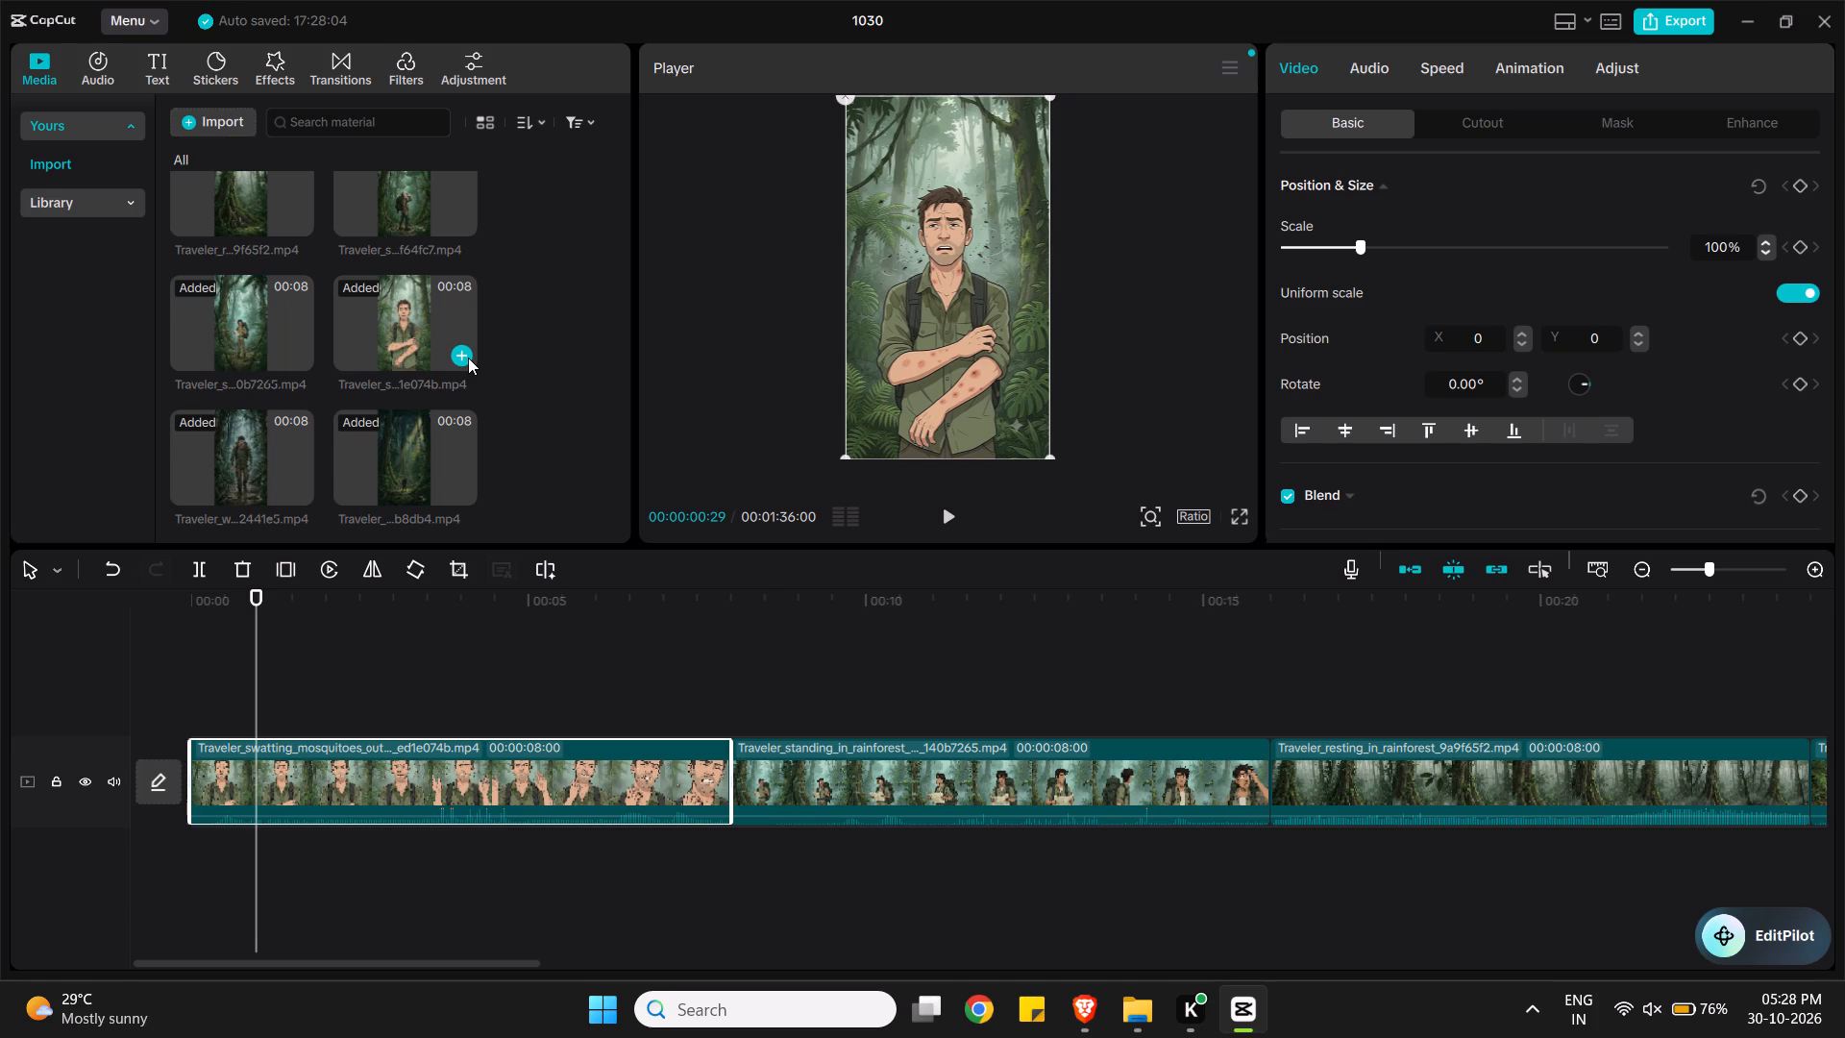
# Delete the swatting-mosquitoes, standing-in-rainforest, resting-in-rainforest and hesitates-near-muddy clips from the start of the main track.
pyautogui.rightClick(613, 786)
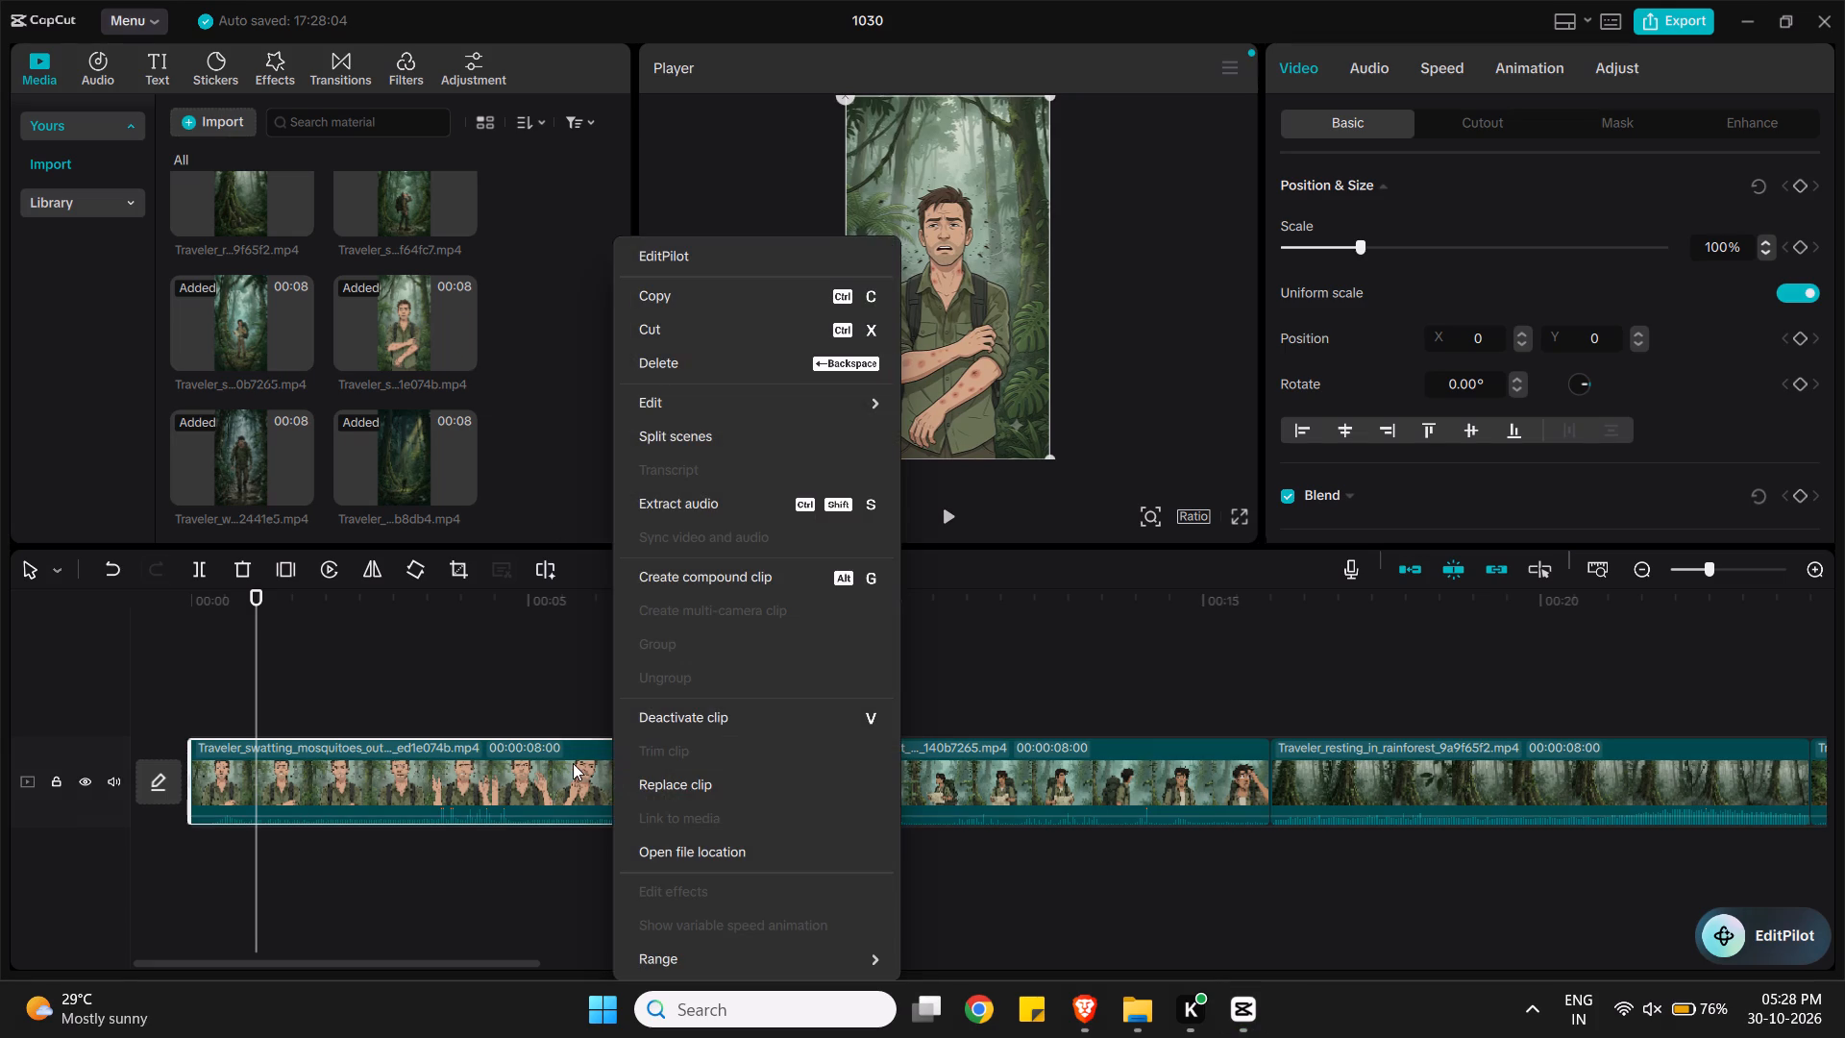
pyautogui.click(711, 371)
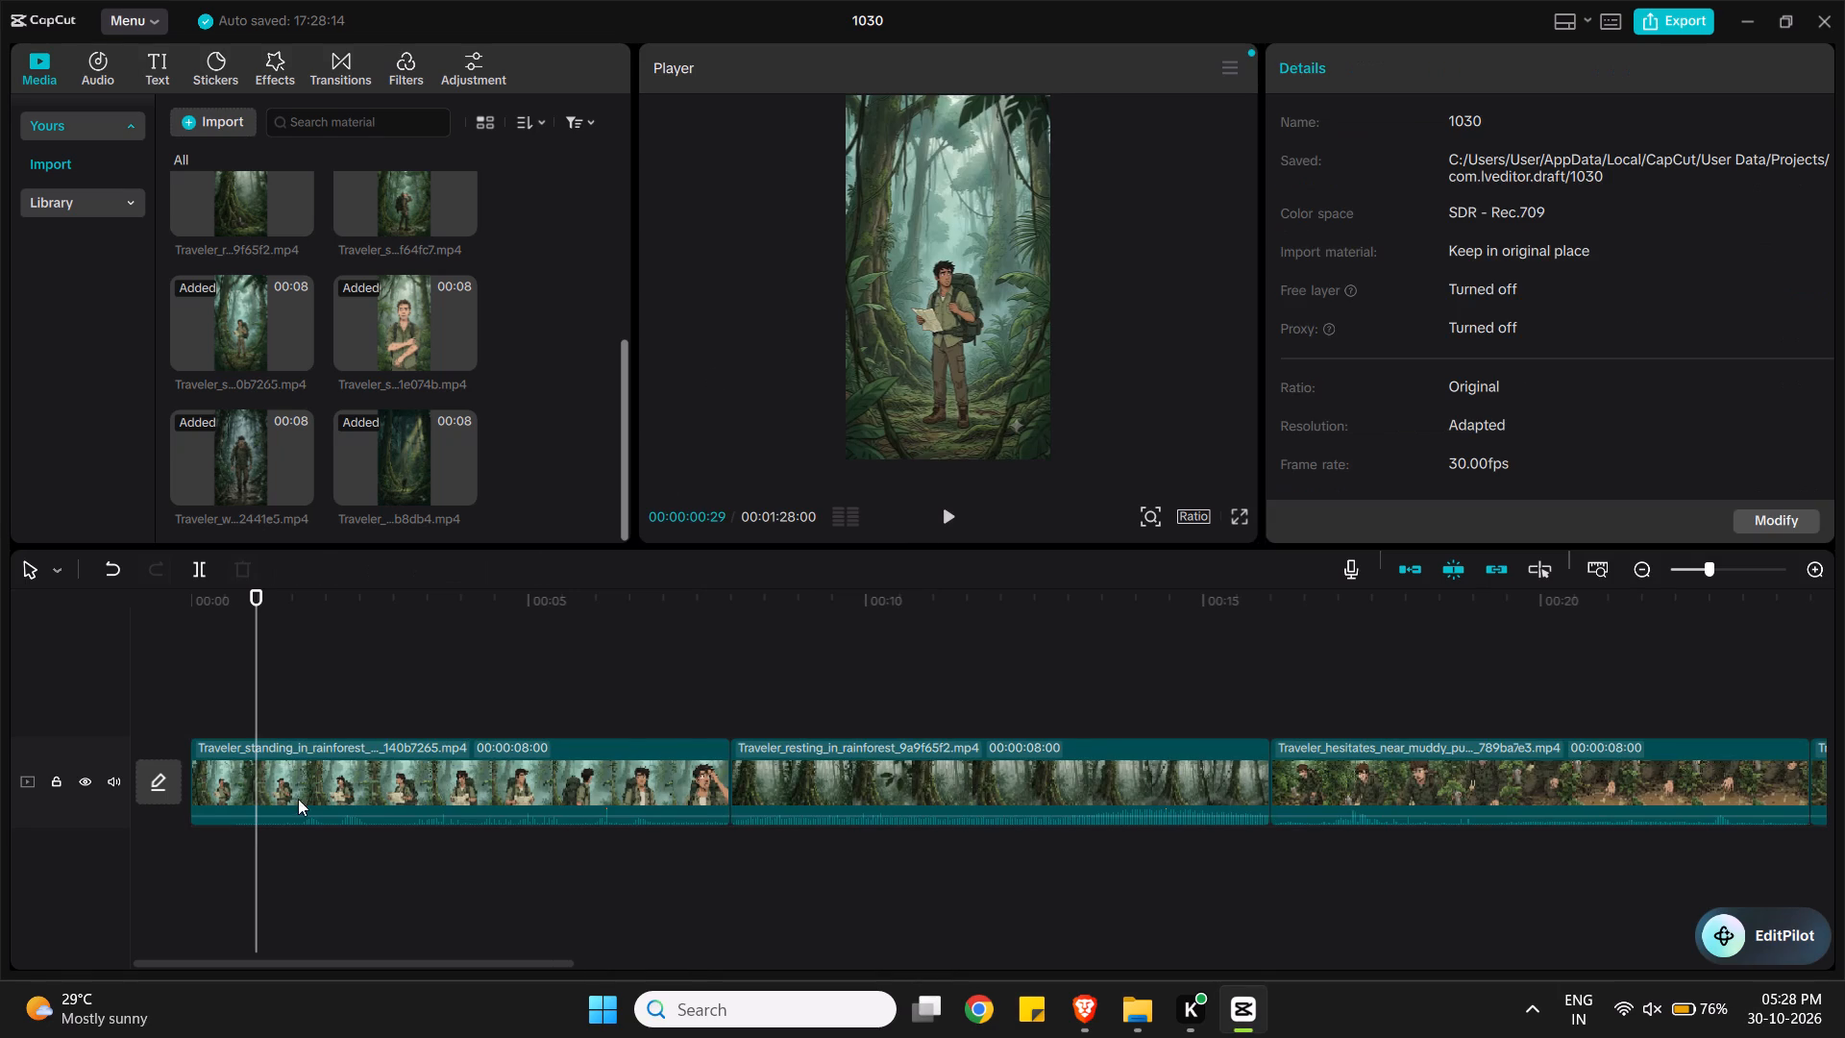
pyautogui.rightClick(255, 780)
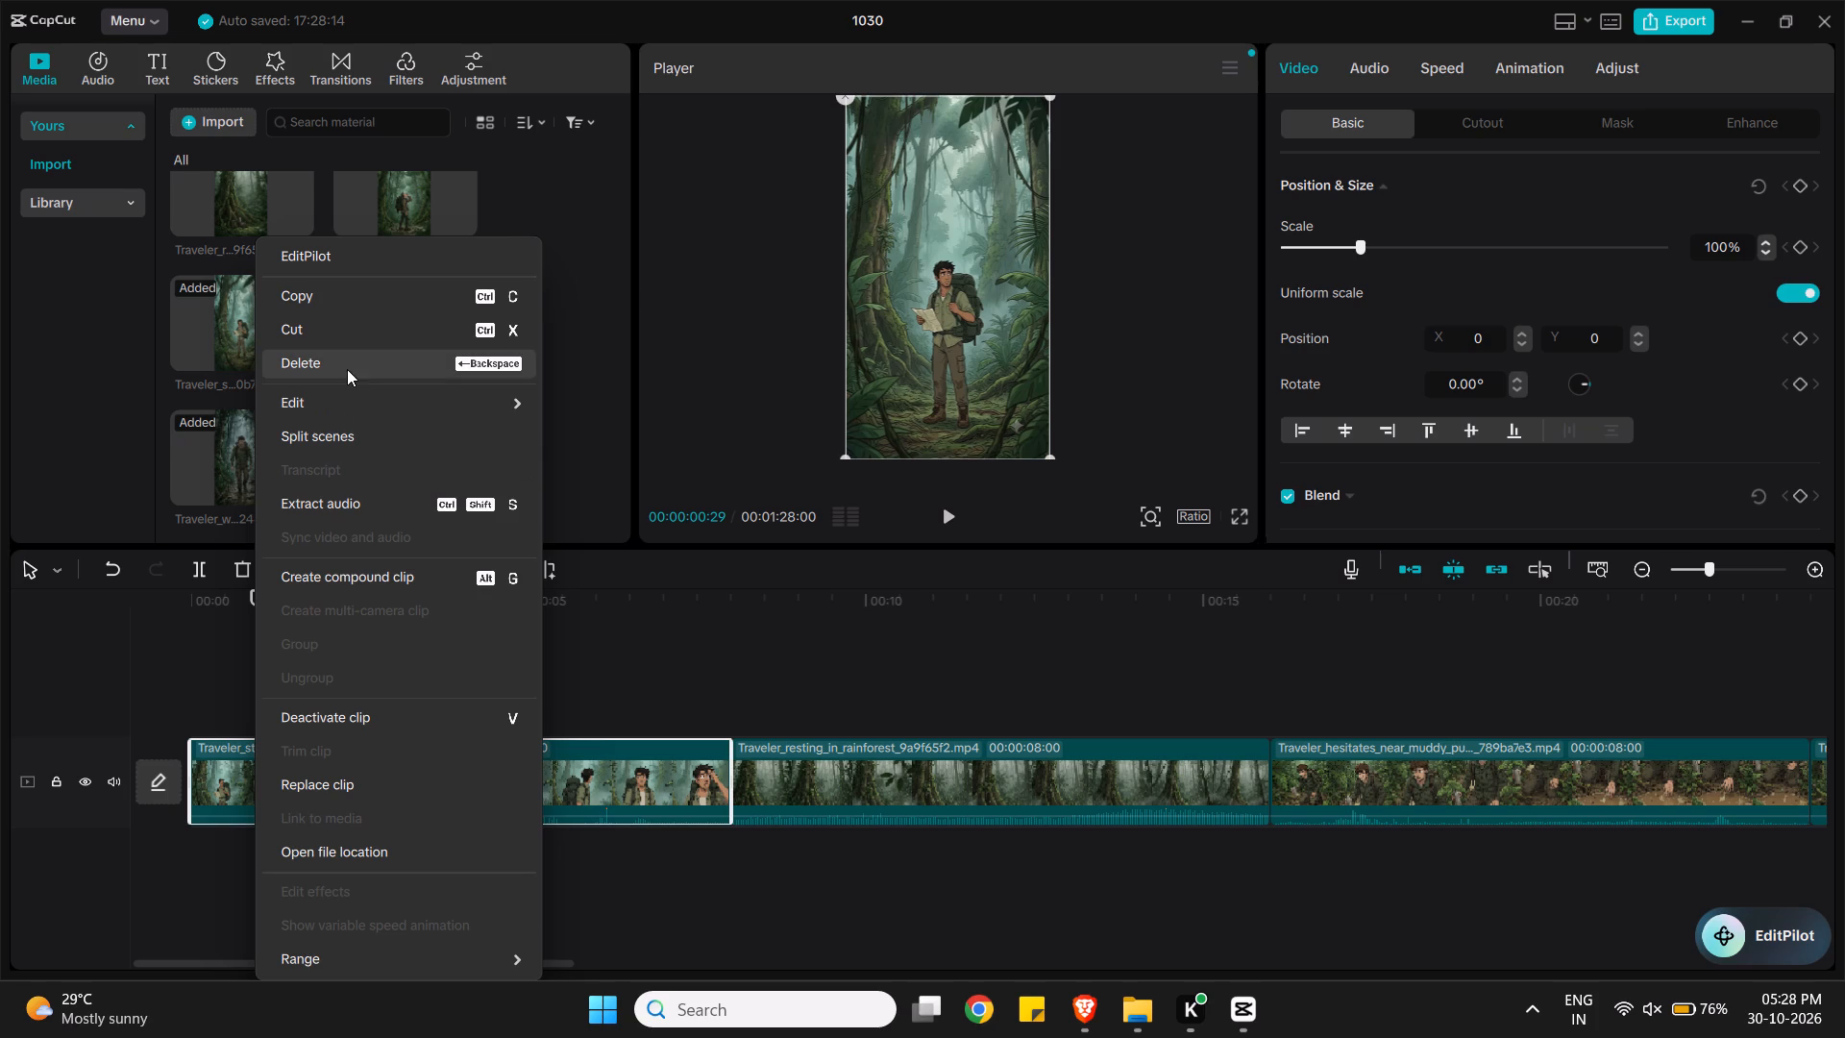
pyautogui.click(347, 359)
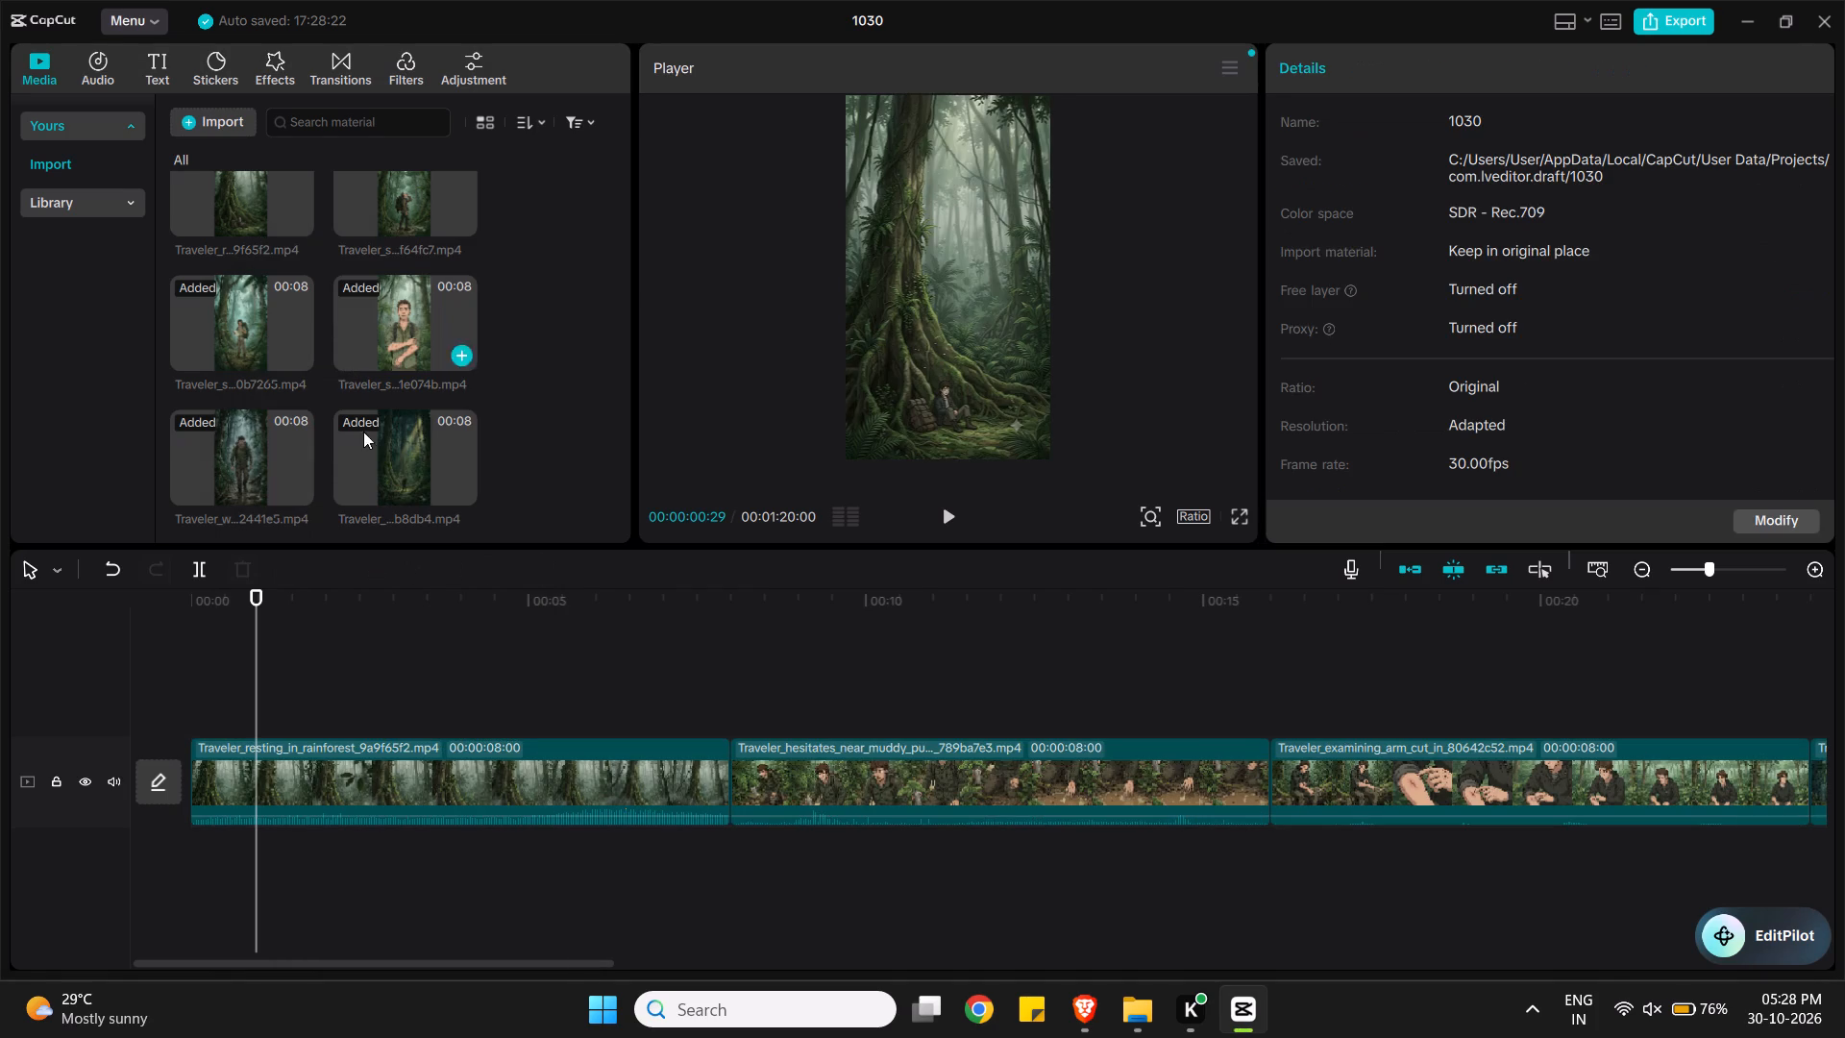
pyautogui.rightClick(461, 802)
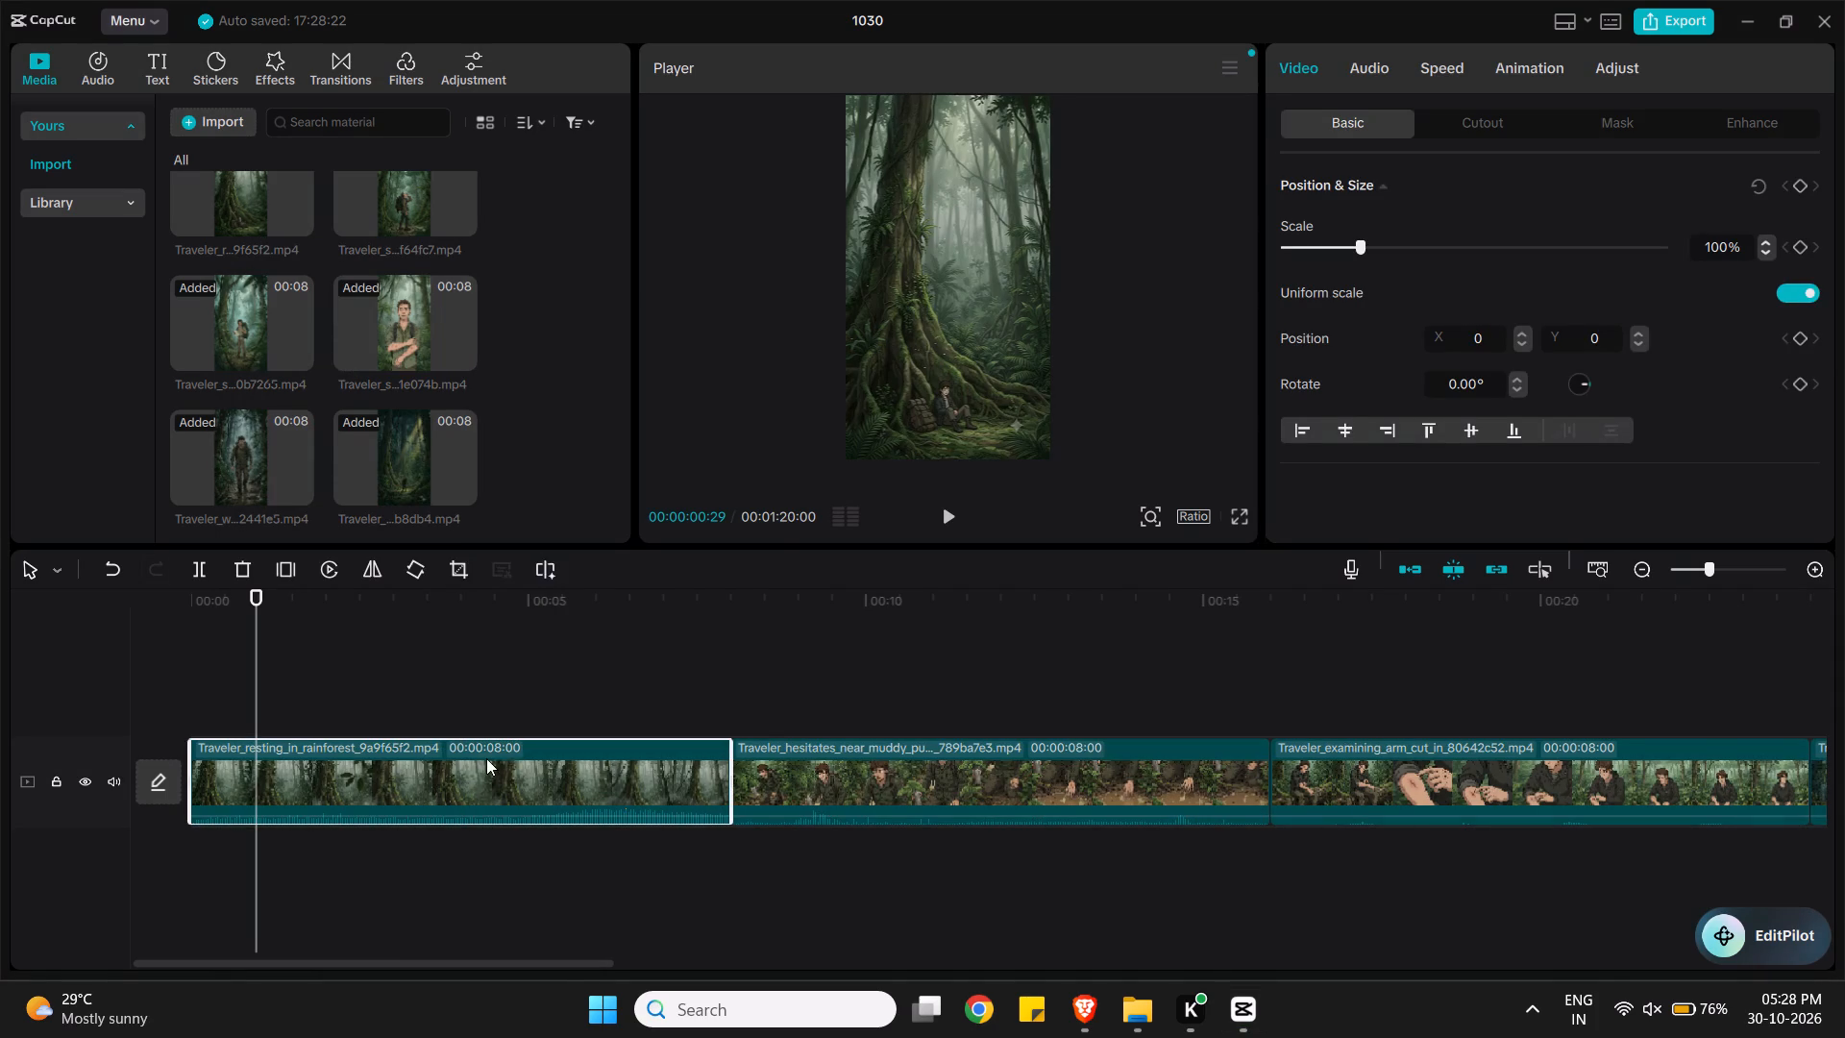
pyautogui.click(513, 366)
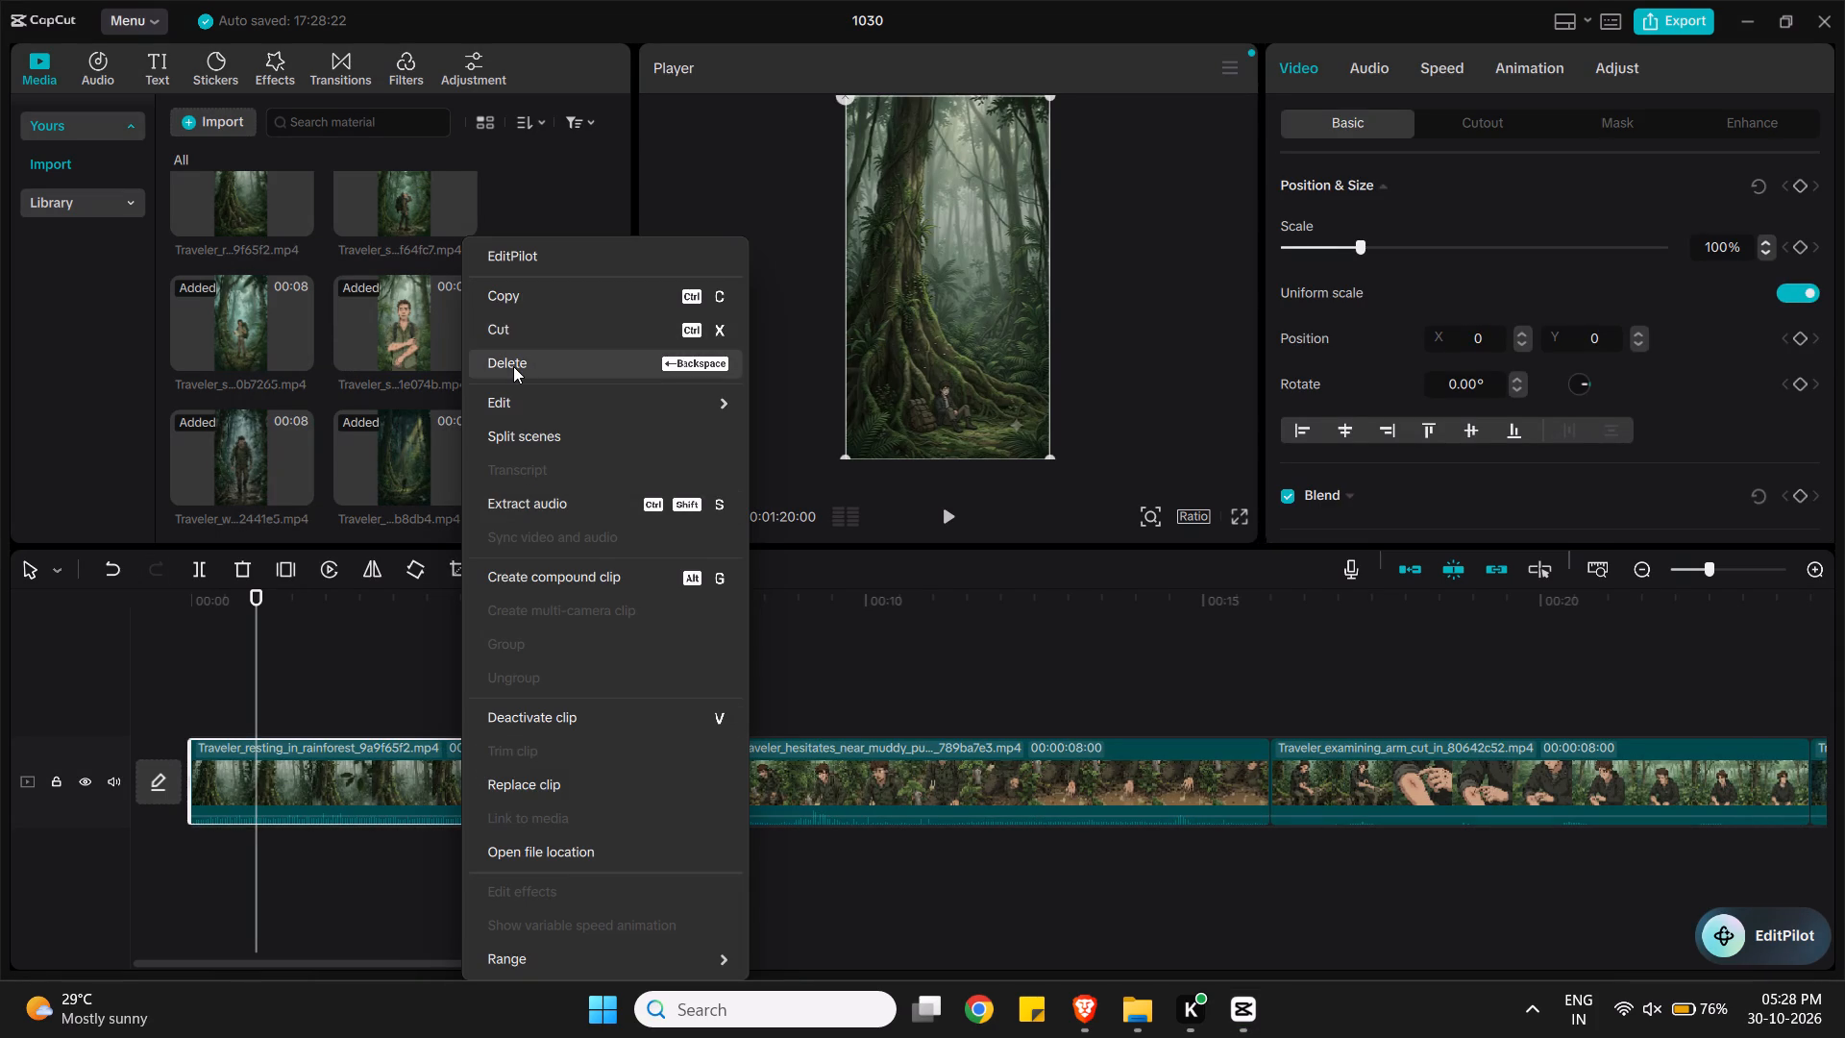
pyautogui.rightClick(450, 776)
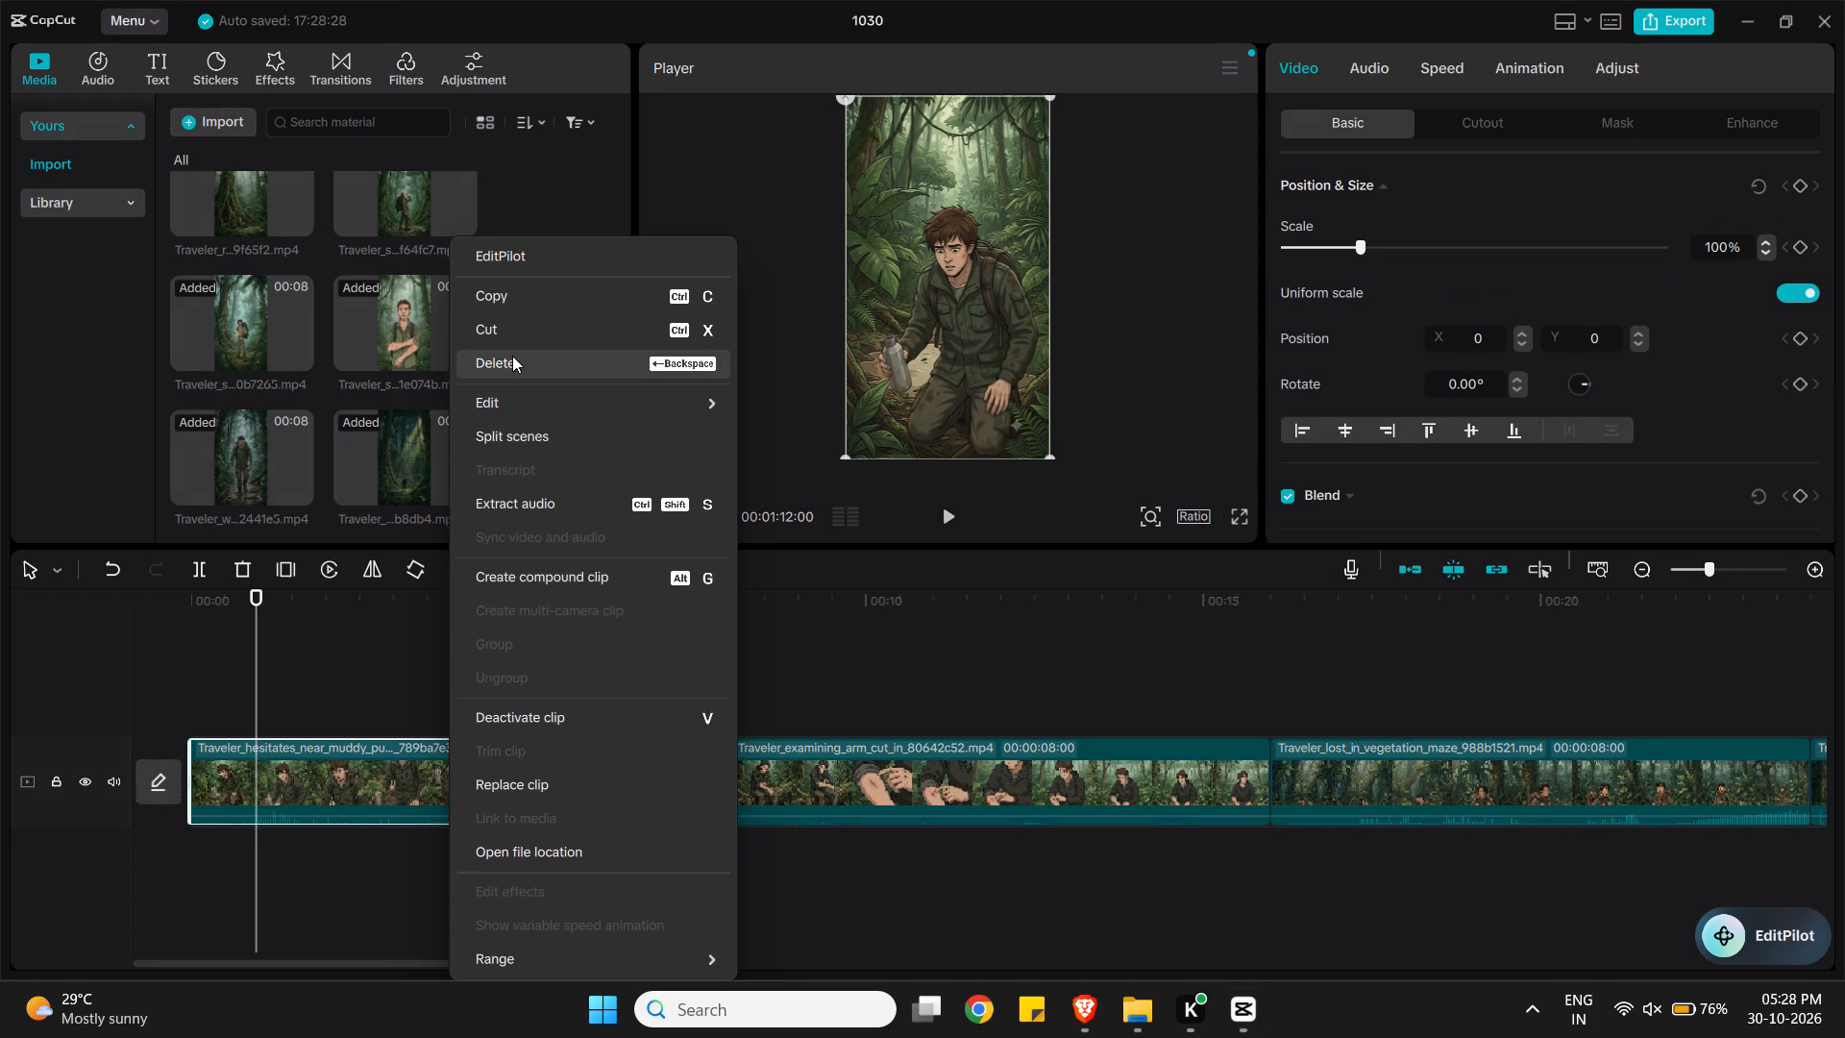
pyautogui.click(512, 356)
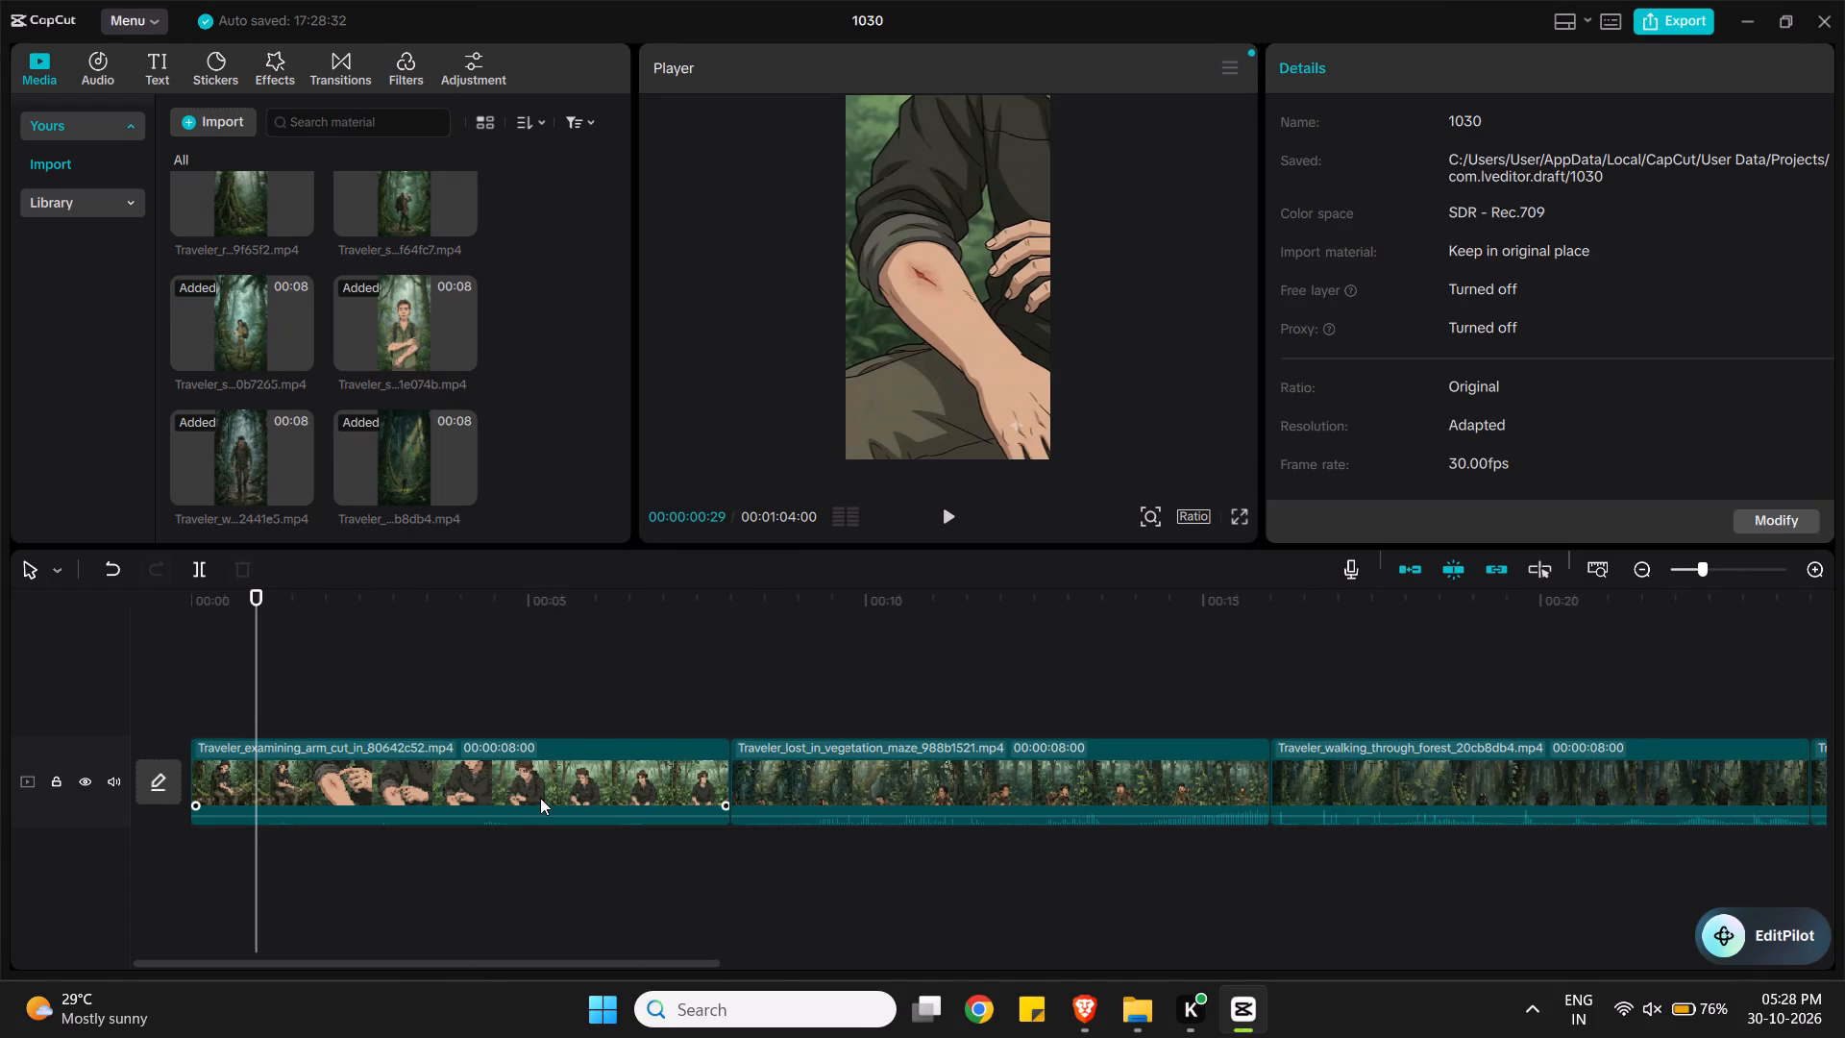
# Delete the Traveler examining-arm-cut, lost-in-vegetation-maze and walking-through-forest clips from the main track.
pyautogui.click(553, 786)
pyautogui.press('Delete')
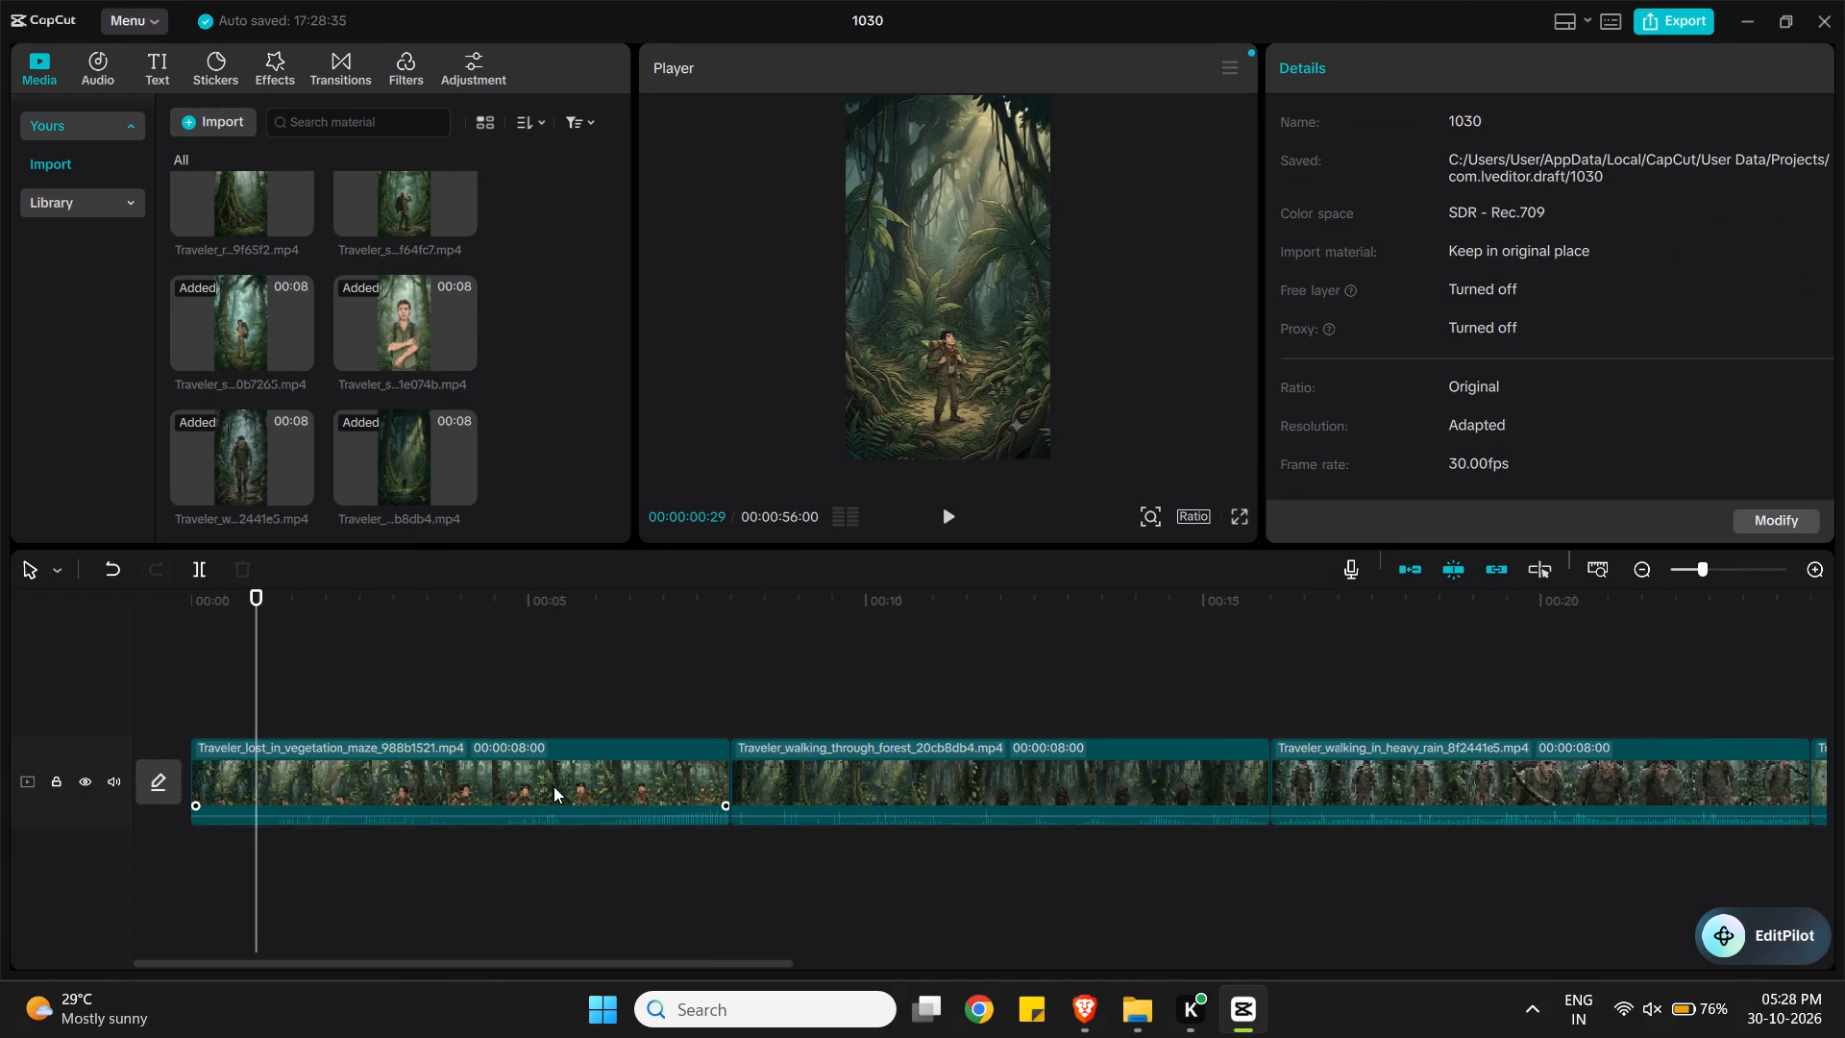
pyautogui.click(645, 776)
pyautogui.press('BackSpace')
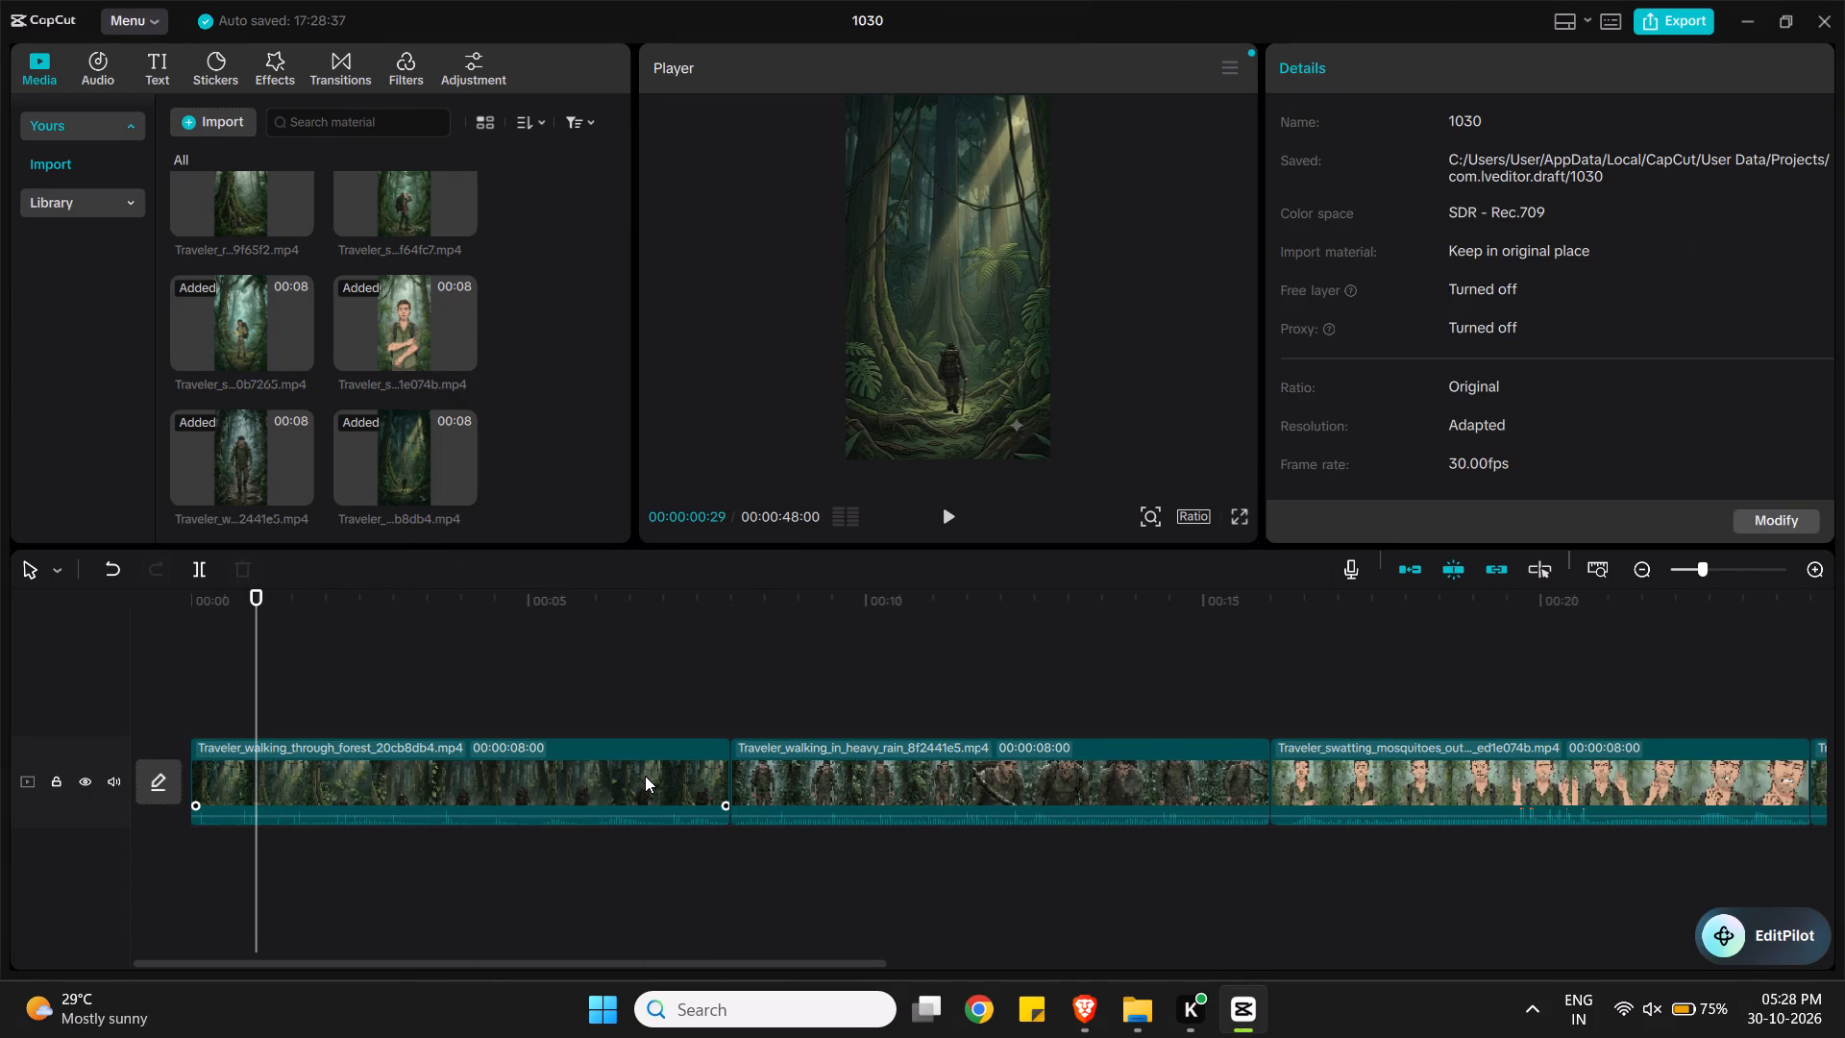
pyautogui.moveTo(633, 777); pyautogui.dragTo(1305, 767)
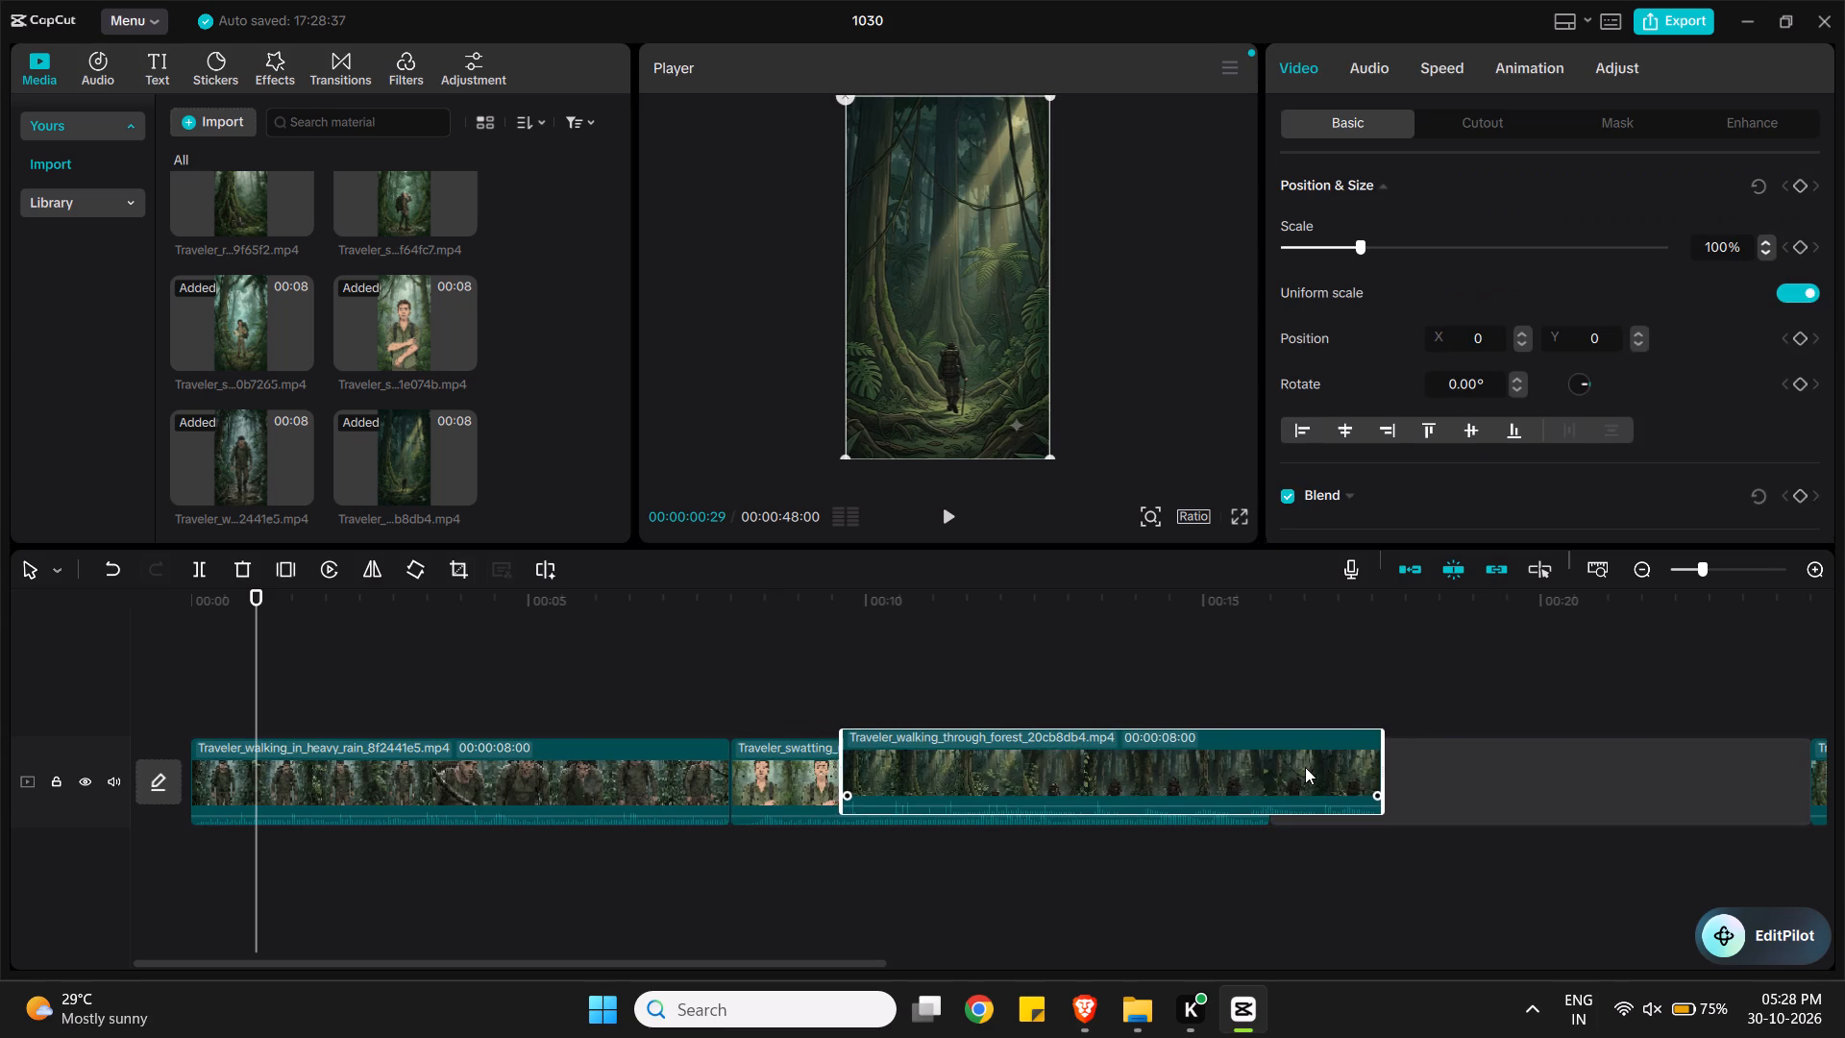
pyautogui.moveTo(1305, 767); pyautogui.dragTo(1312, 766)
pyautogui.press('Delete')
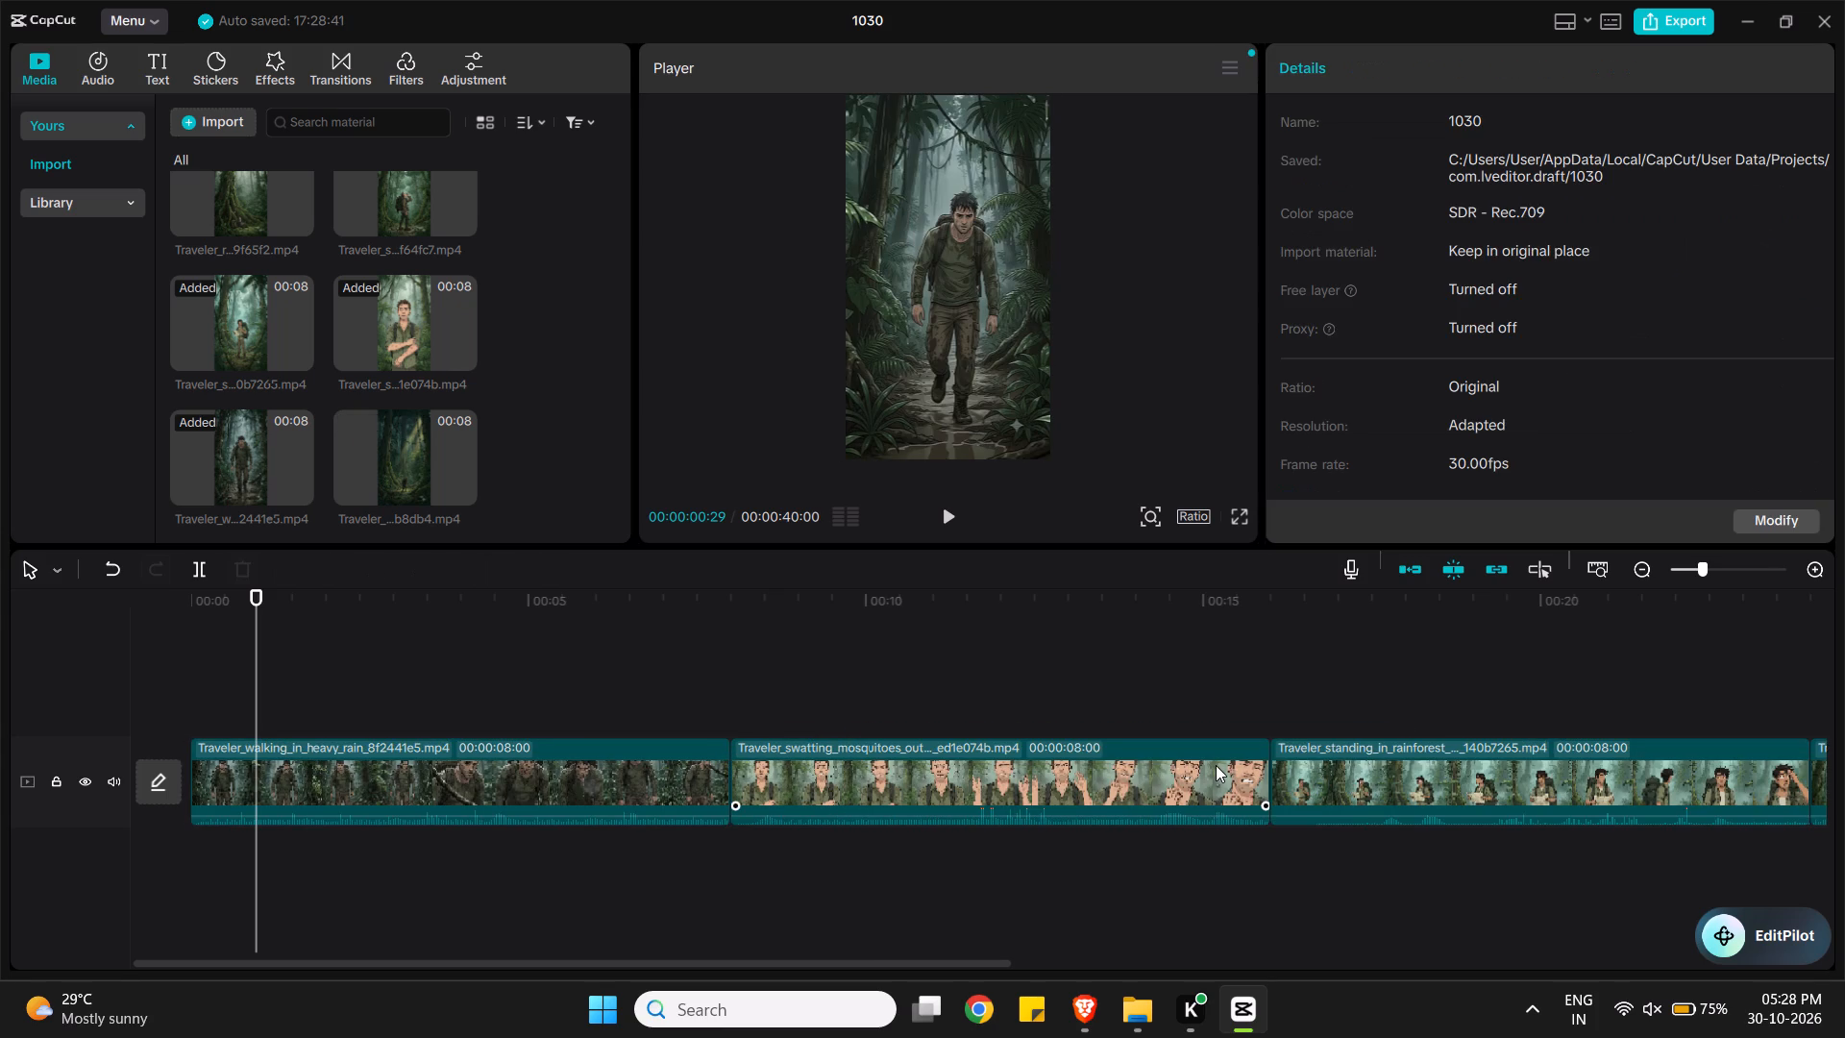
# Clear the main track by deleting the swatting-mosquitoes, standing-in-rainforest, shouts-for-help, navigating-dense-forest and walking-in-heavy-rain clips.
pyautogui.click(1216, 765)
pyautogui.press('Delete')
pyautogui.press('Delete')
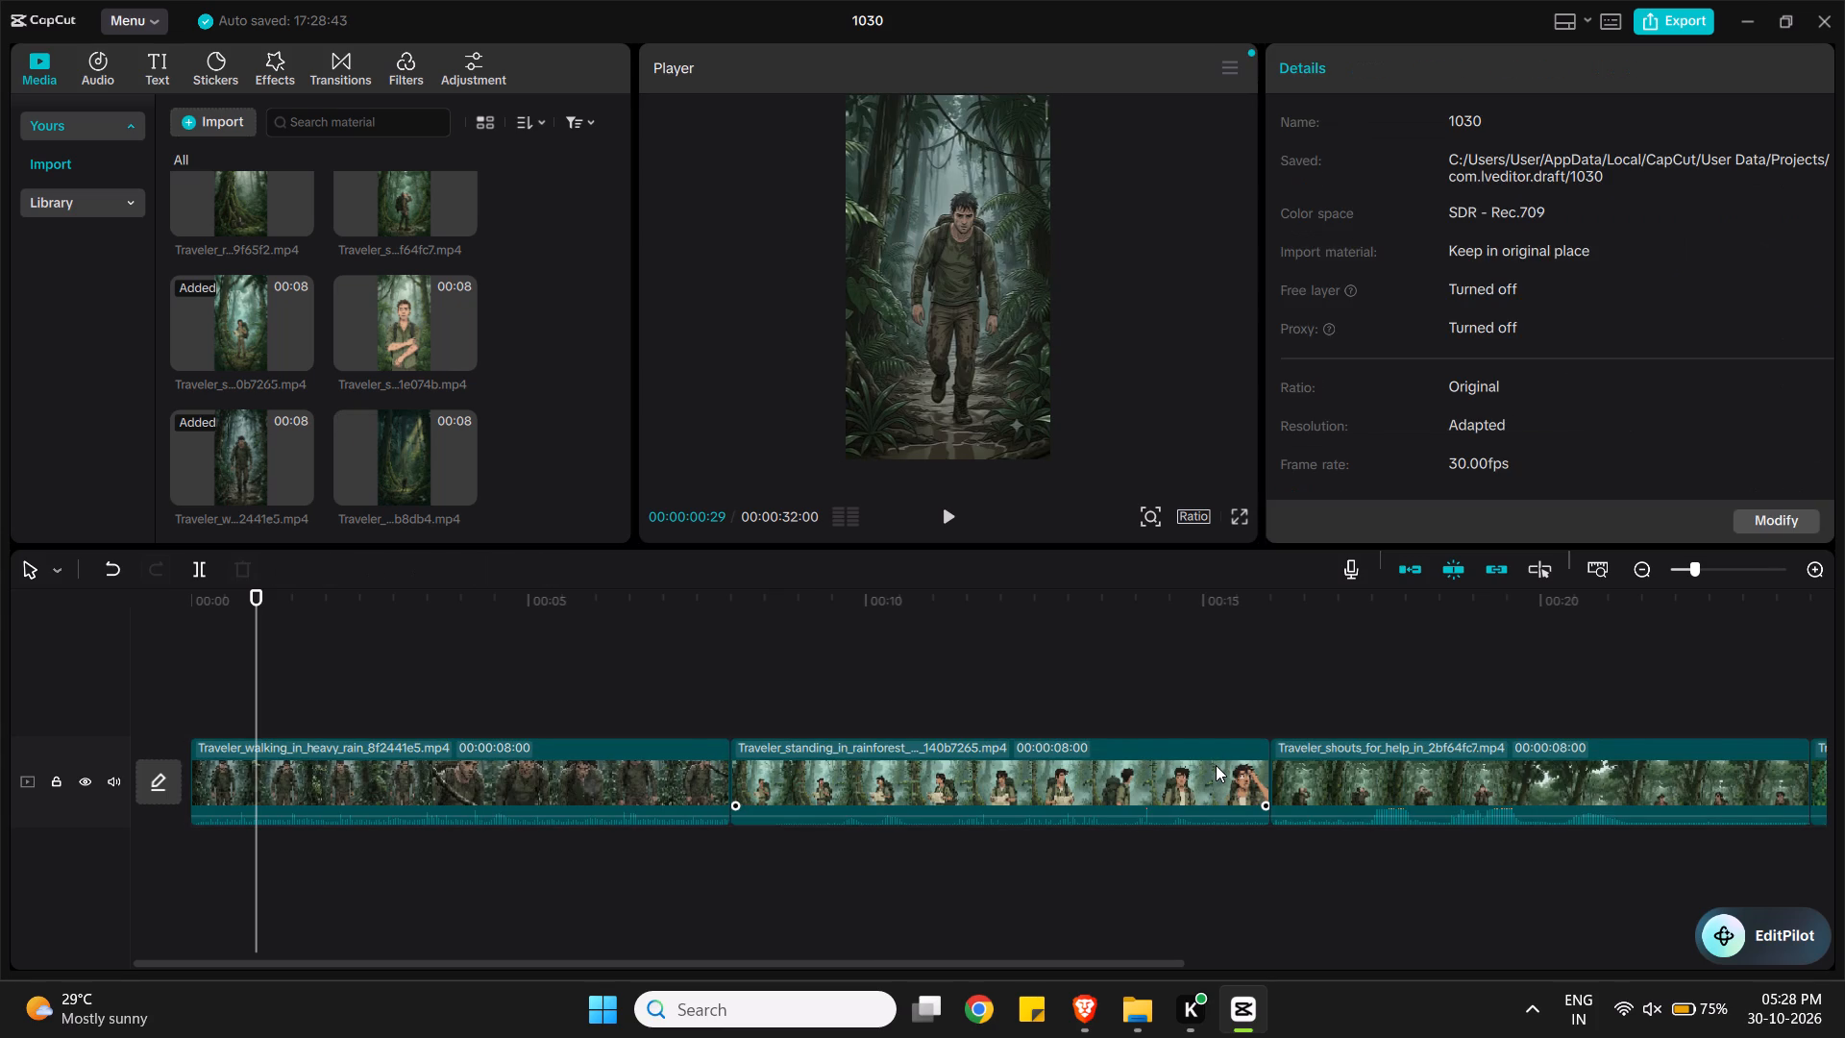
pyautogui.click(1216, 765)
pyautogui.press('Delete')
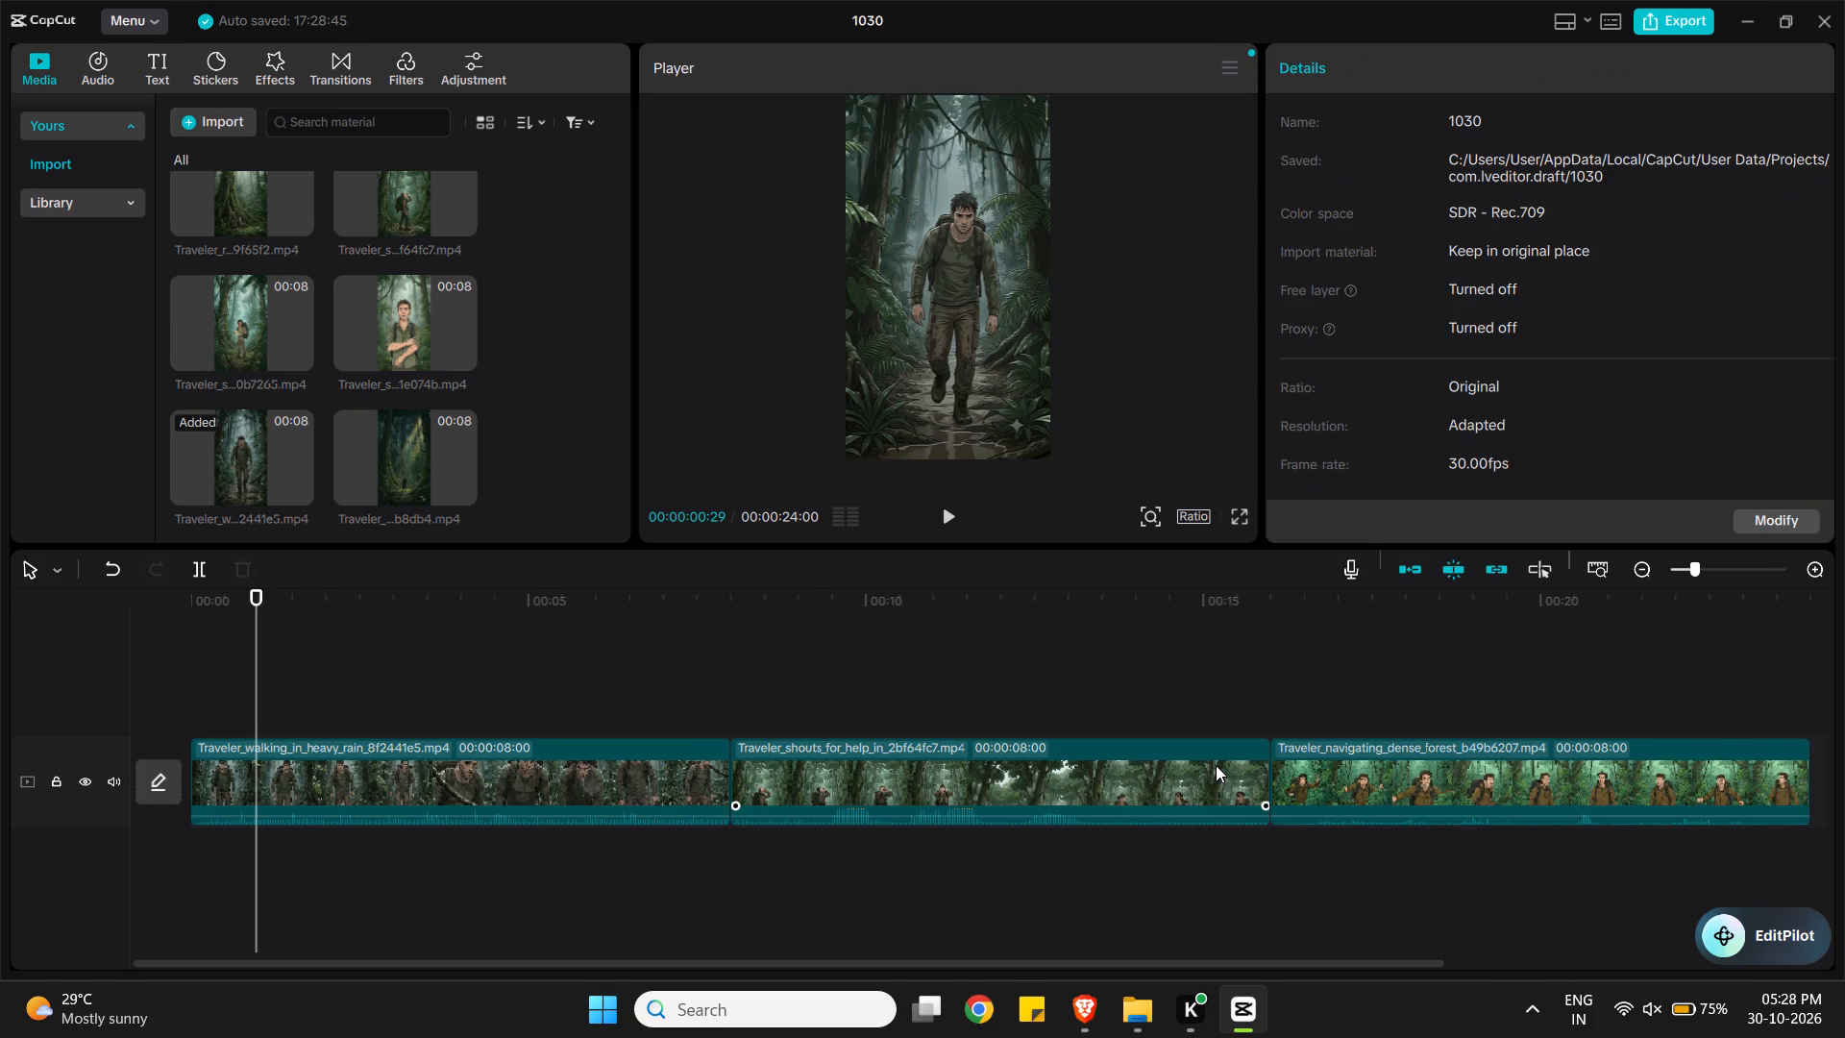
pyautogui.click(1216, 765)
pyautogui.press('Delete')
pyautogui.click(1216, 765)
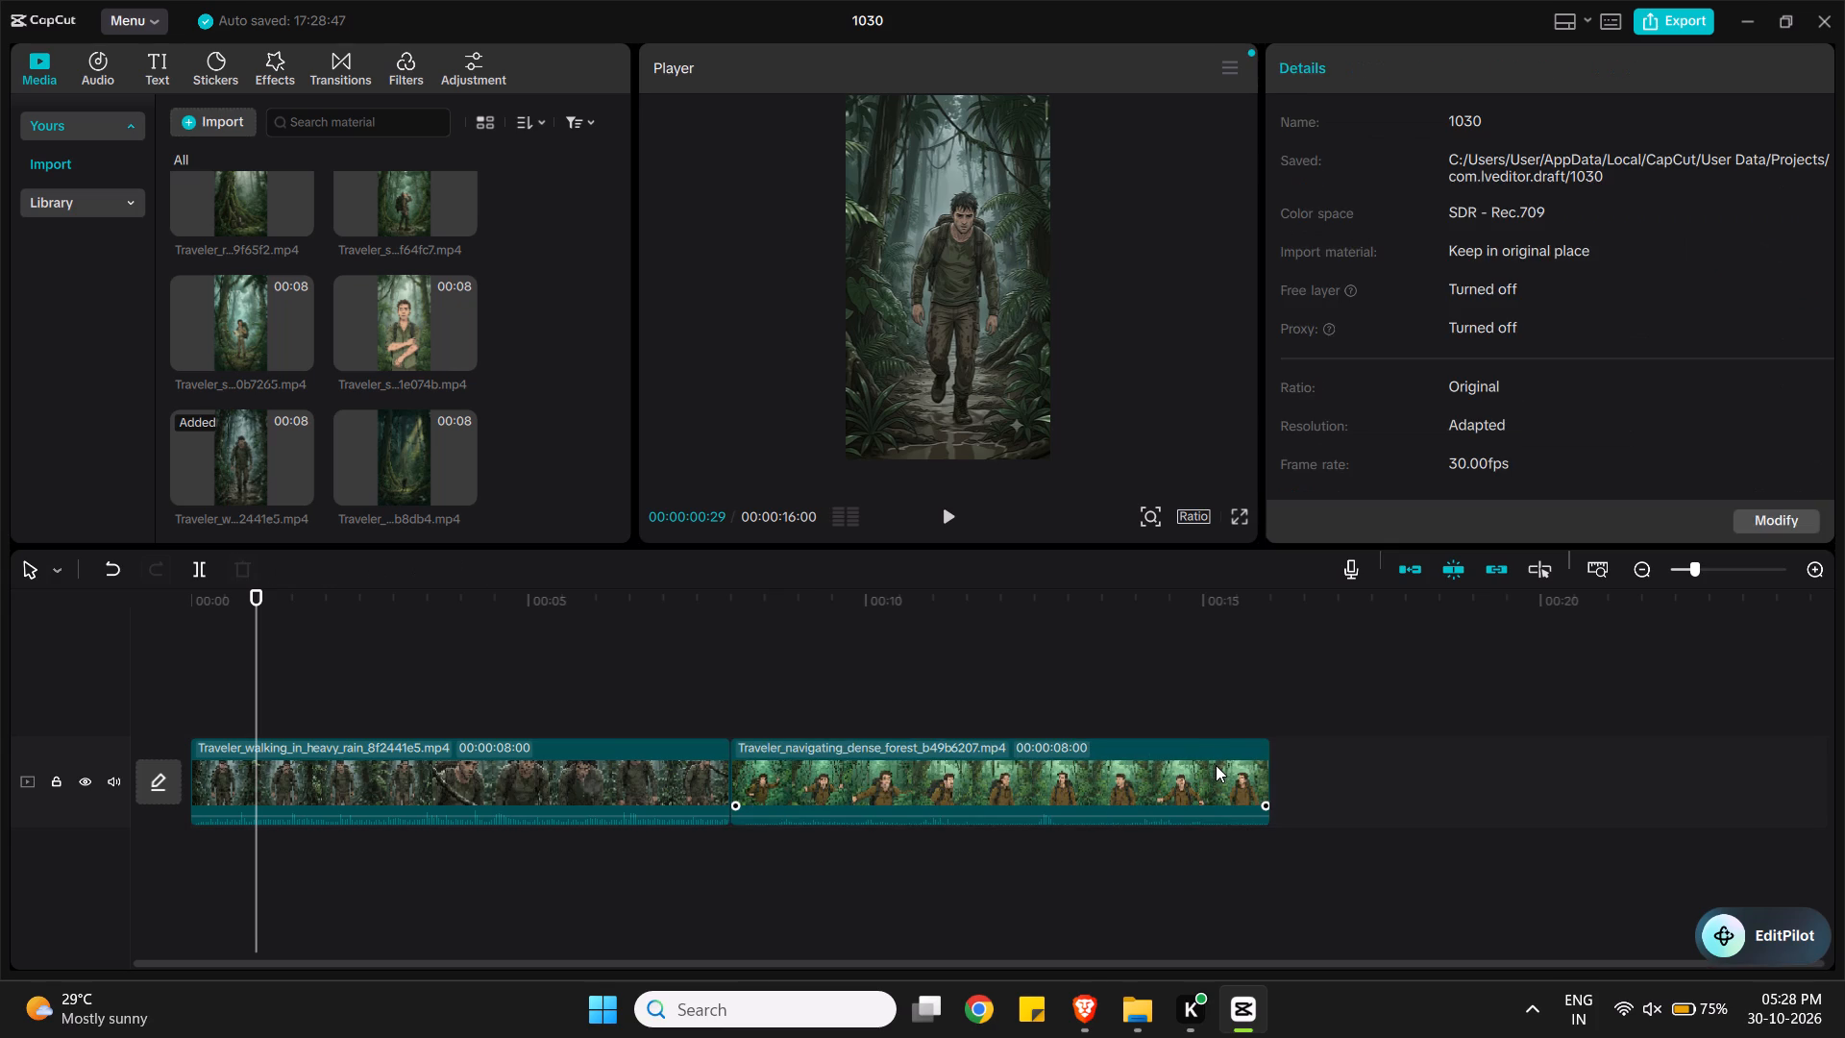
pyautogui.press('Delete')
pyautogui.click(509, 859)
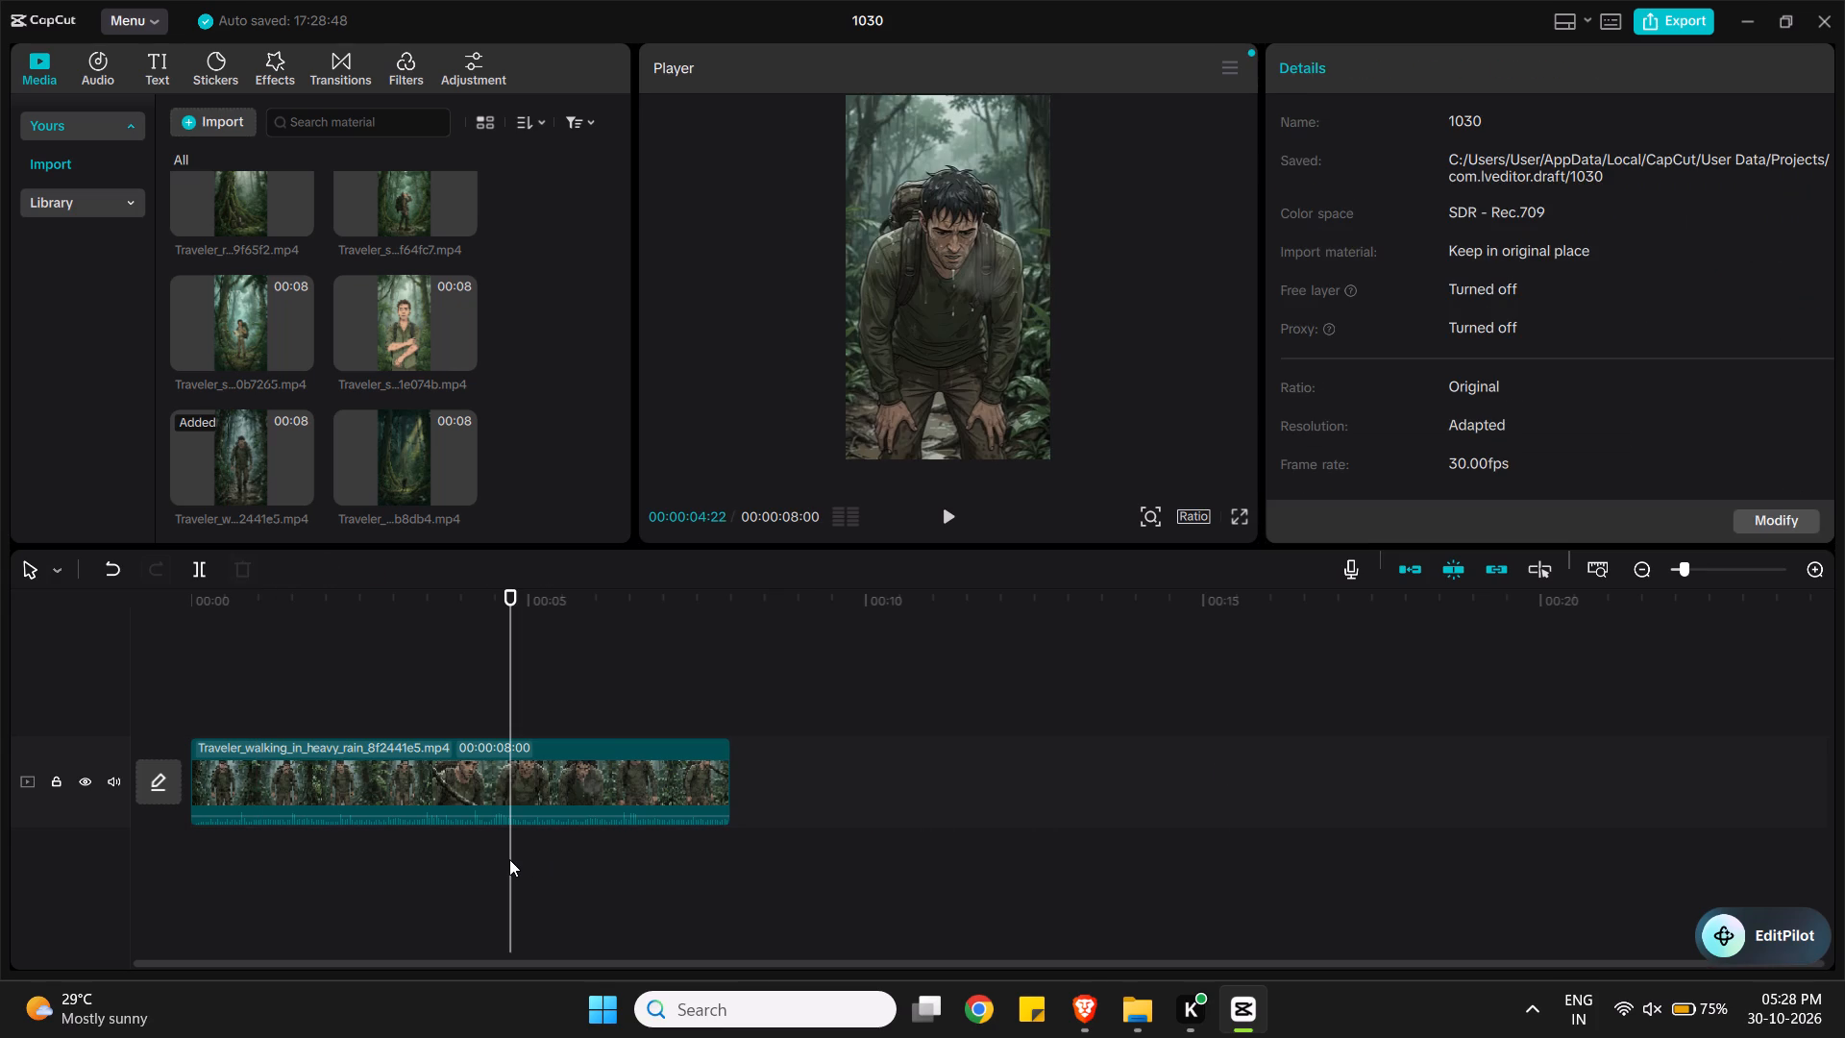
pyautogui.click(399, 803)
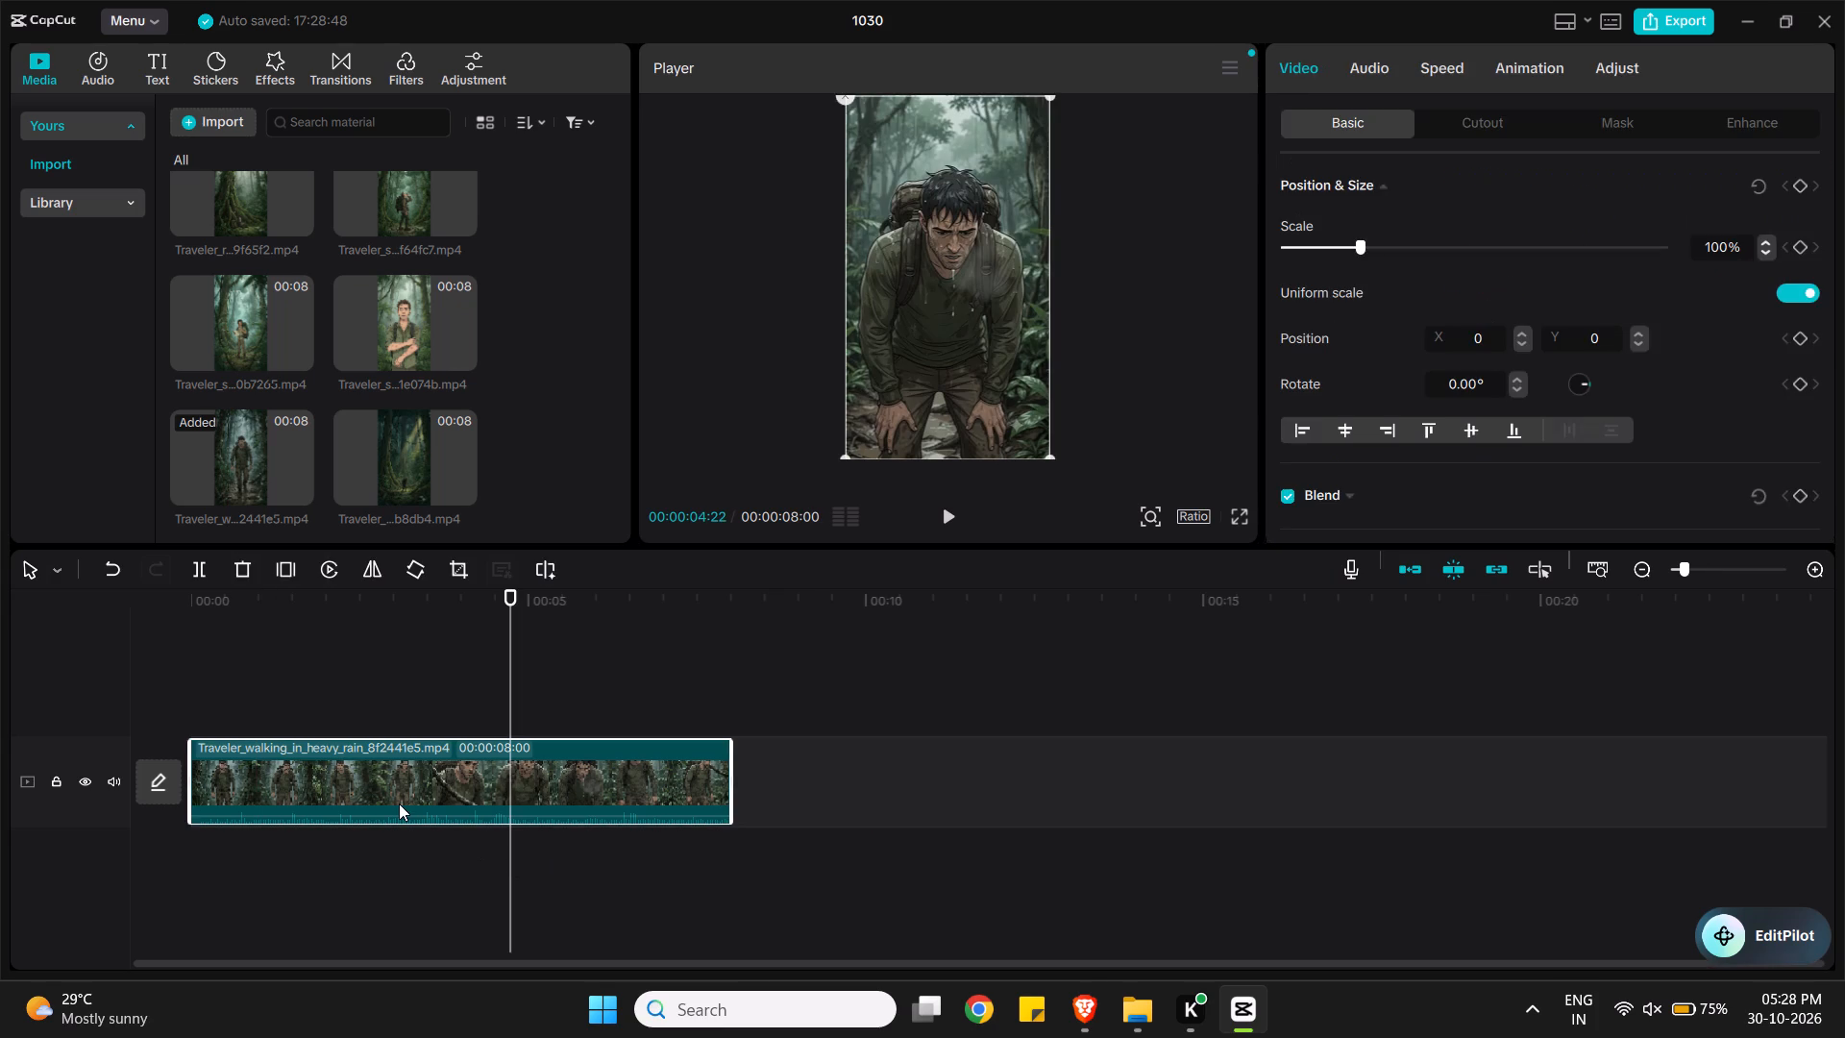
pyautogui.press('Delete')
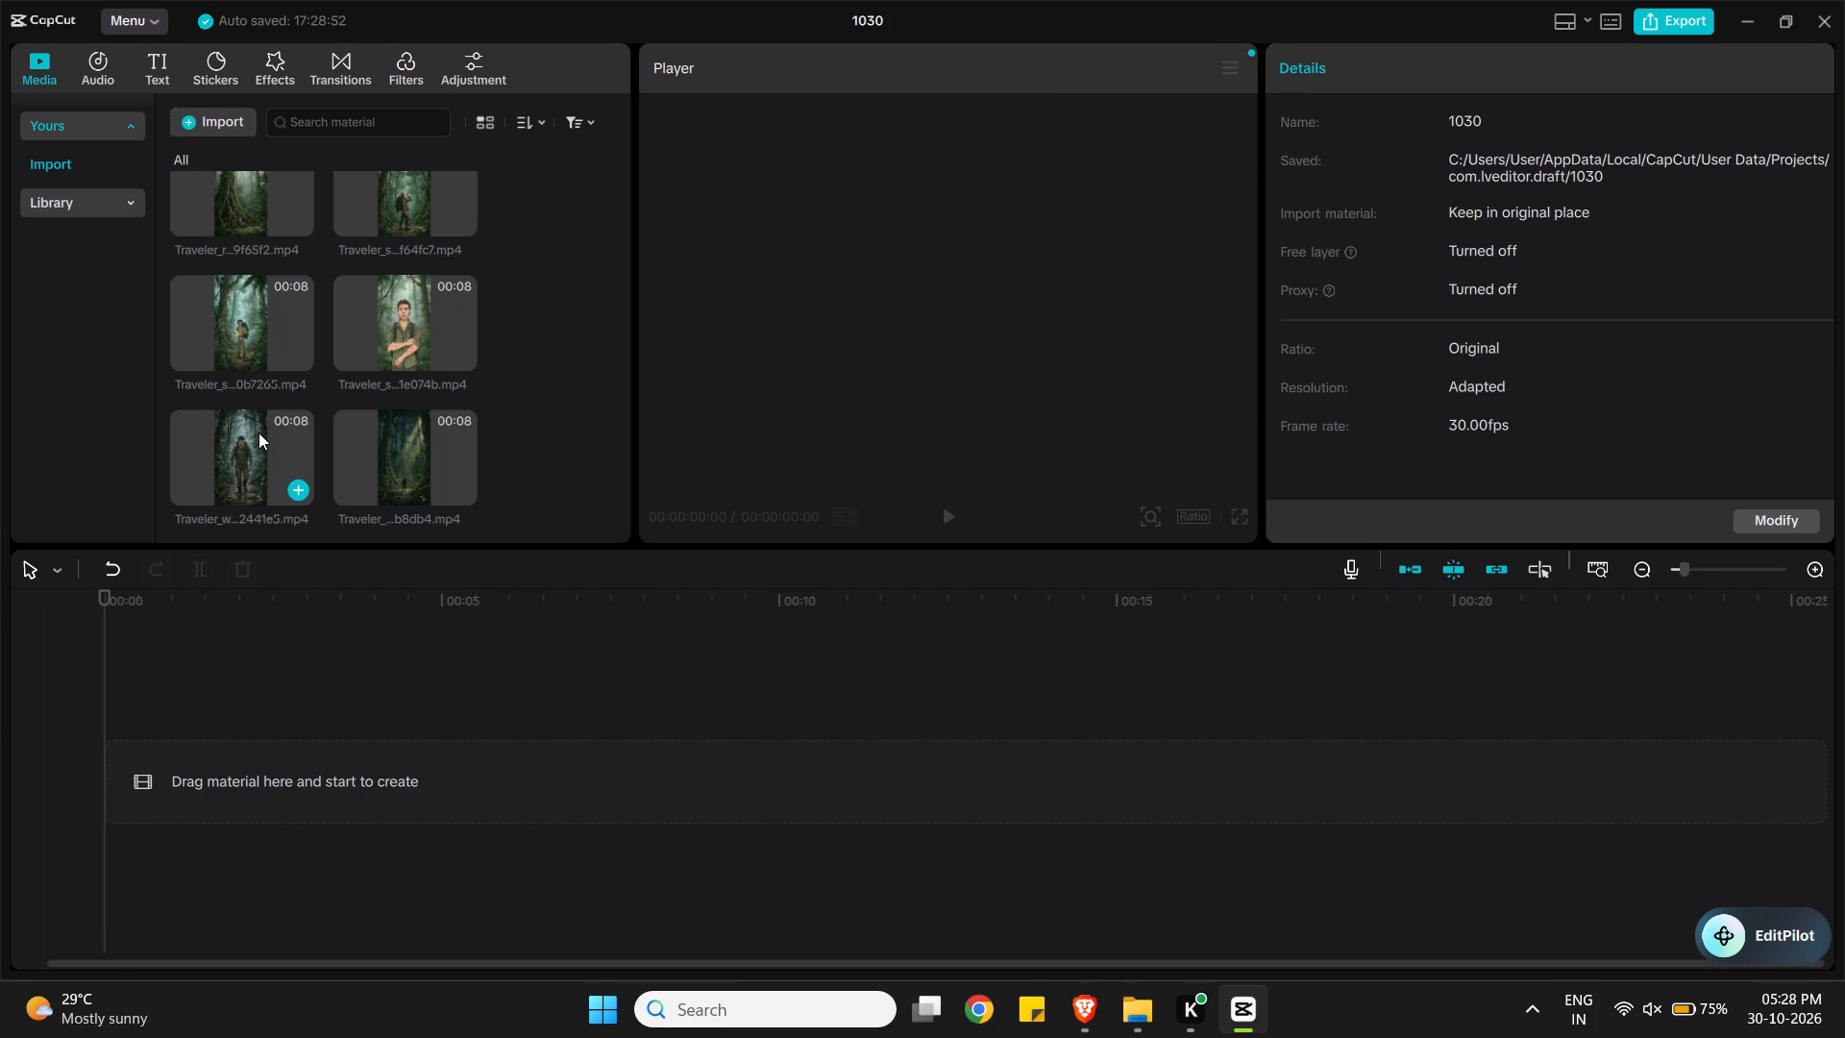
# Insert the resting-in-rainforest, shouts-for-help, standing-in-rainforest, swatting-mosquitoes, walking-in-heavy-rain and walking-through-forest clips one after another, each at the start of the main track.
pyautogui.click(298, 224)
pyautogui.click(468, 225)
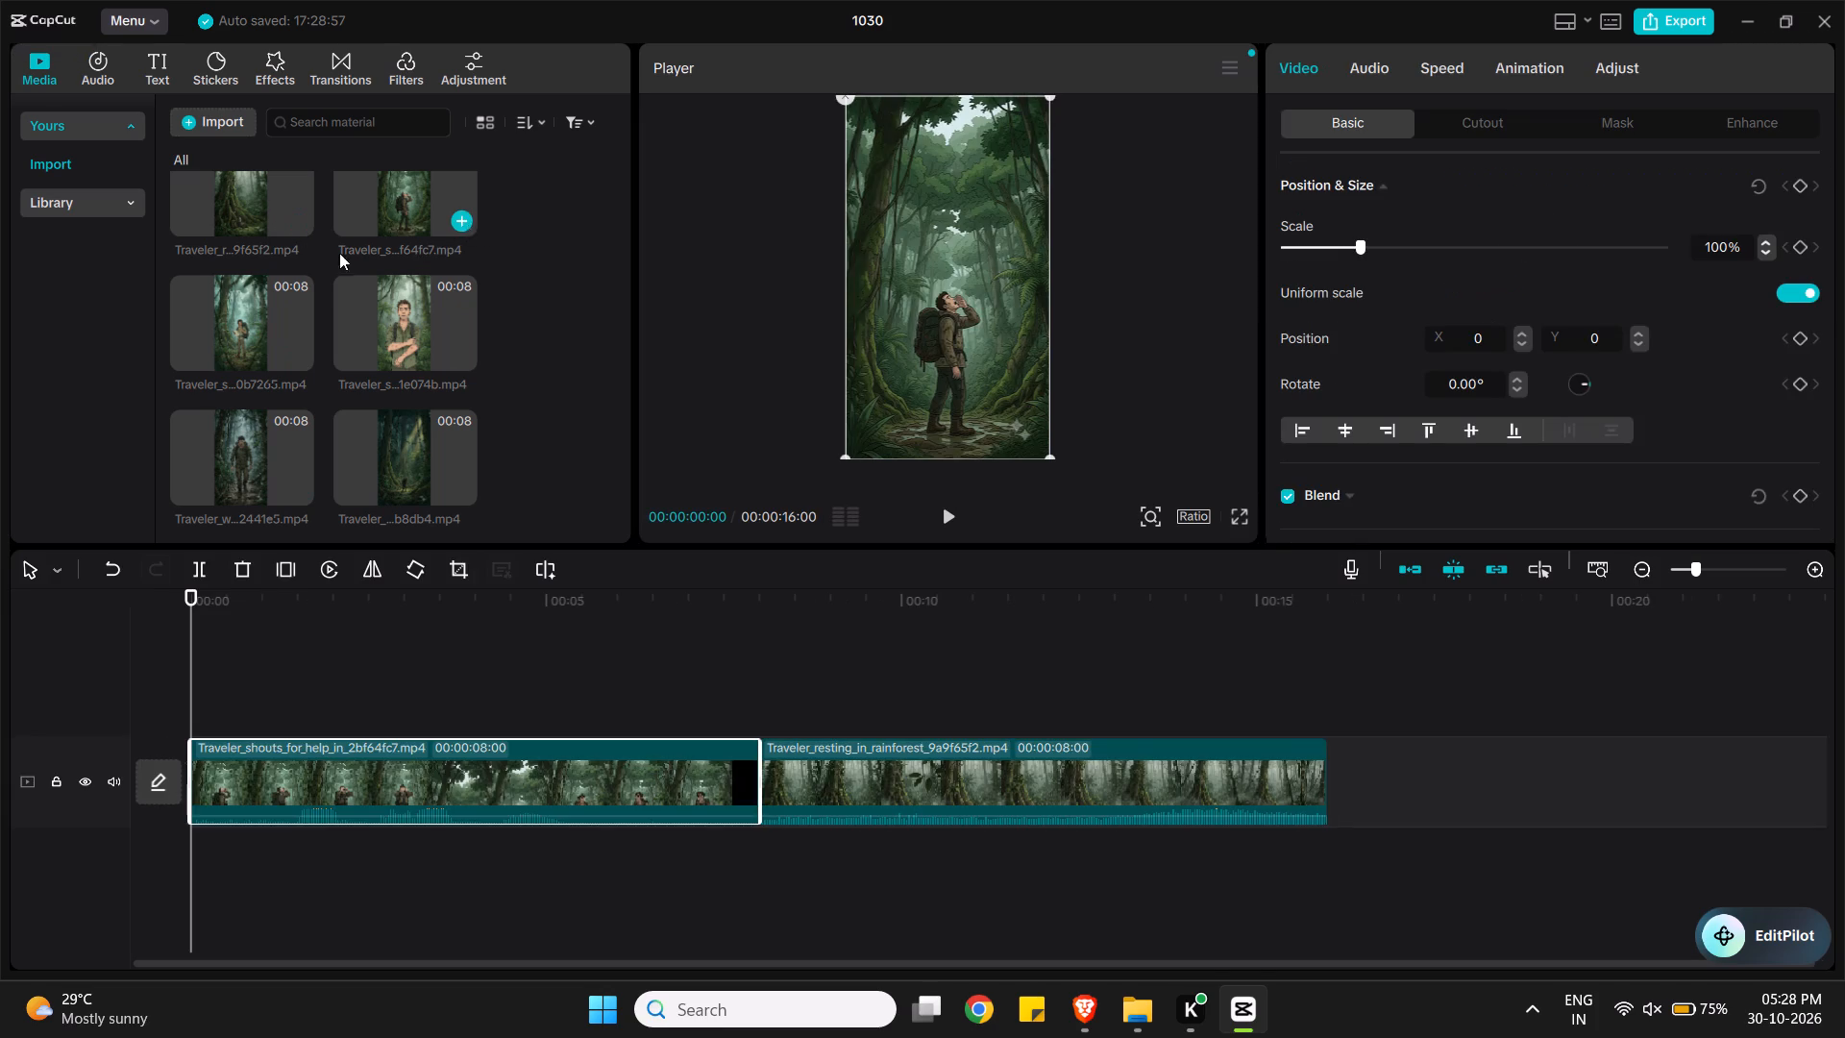
pyautogui.click(296, 361)
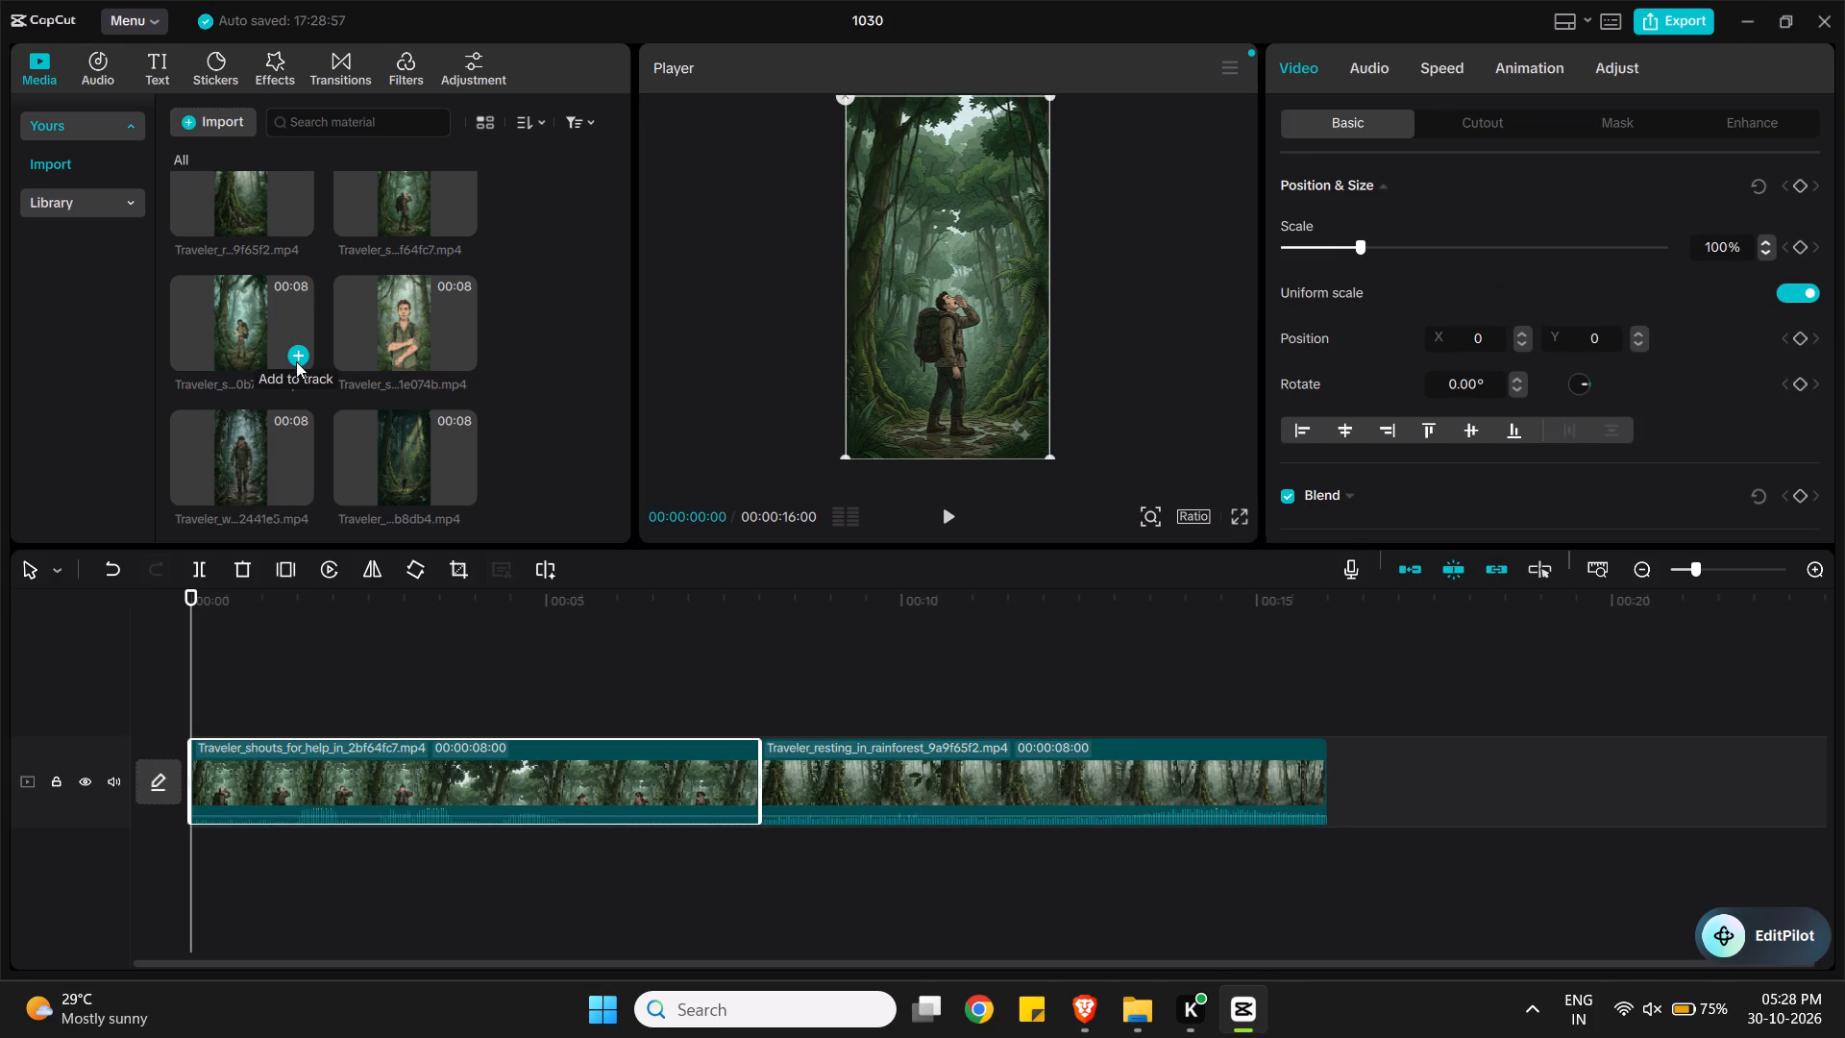
pyautogui.click(469, 354)
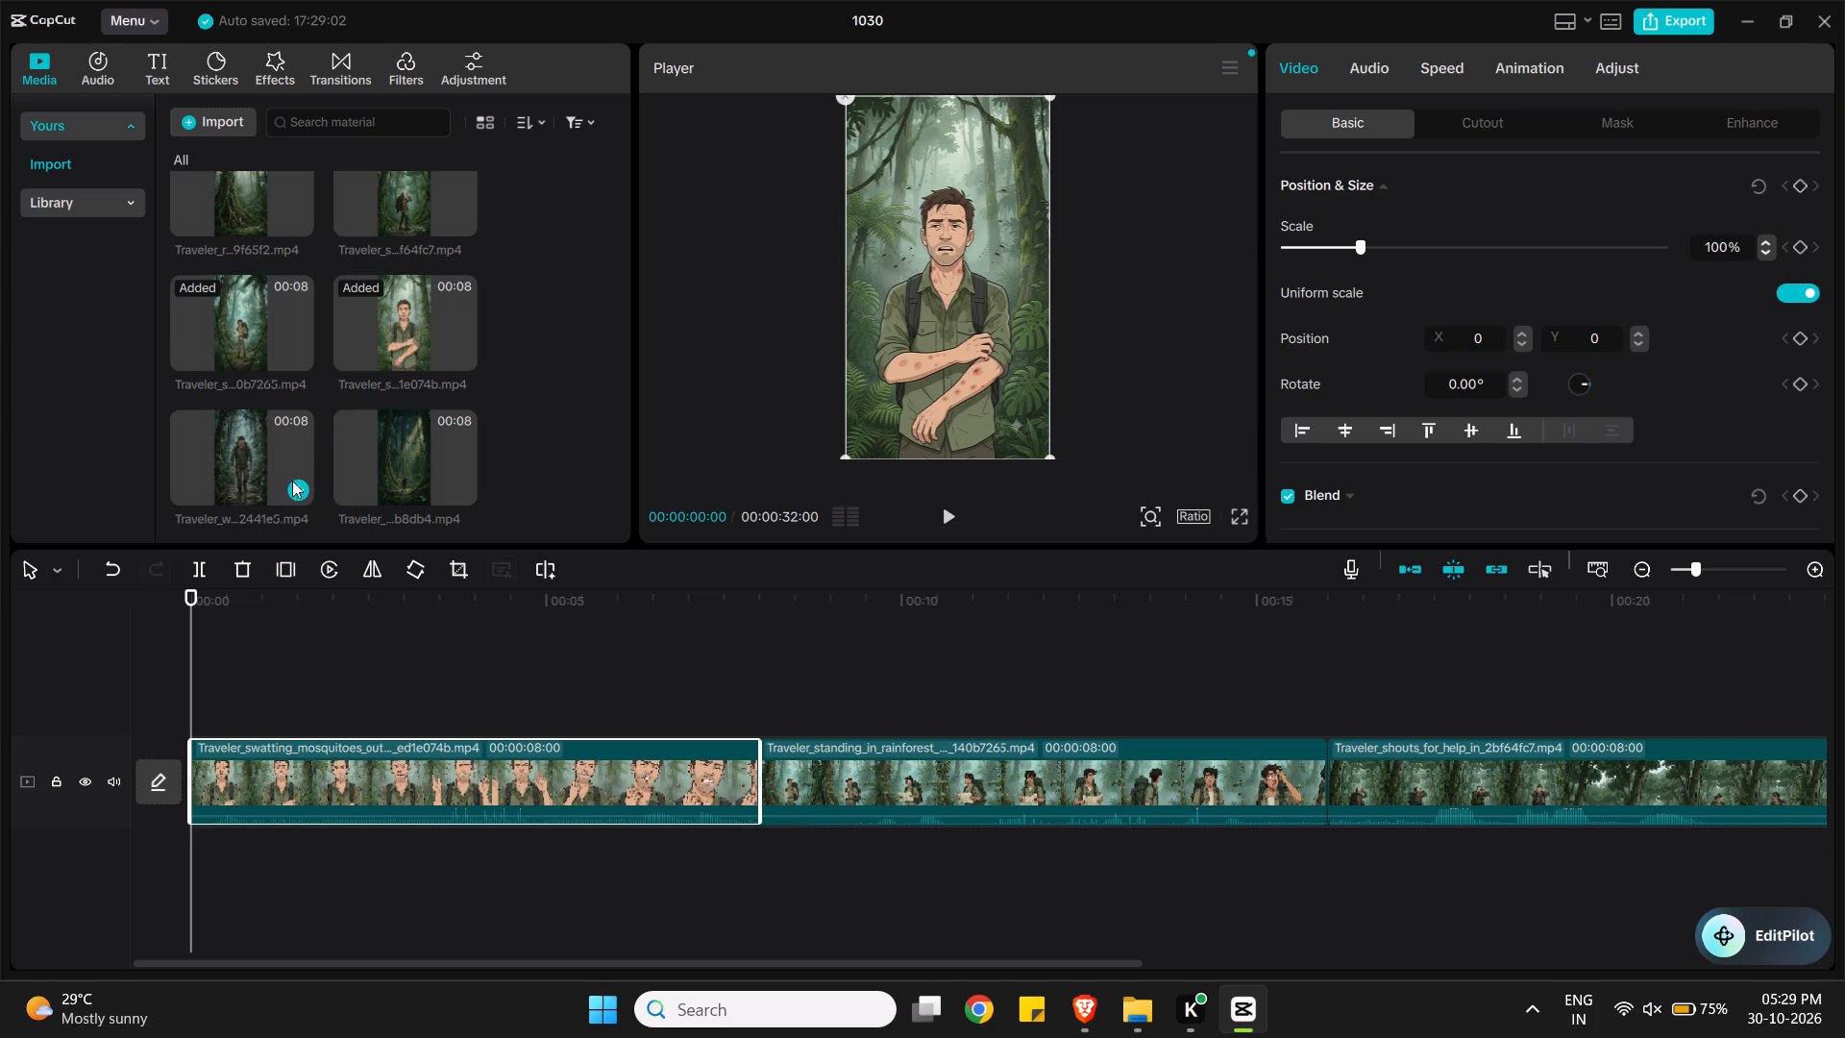
pyautogui.click(293, 502)
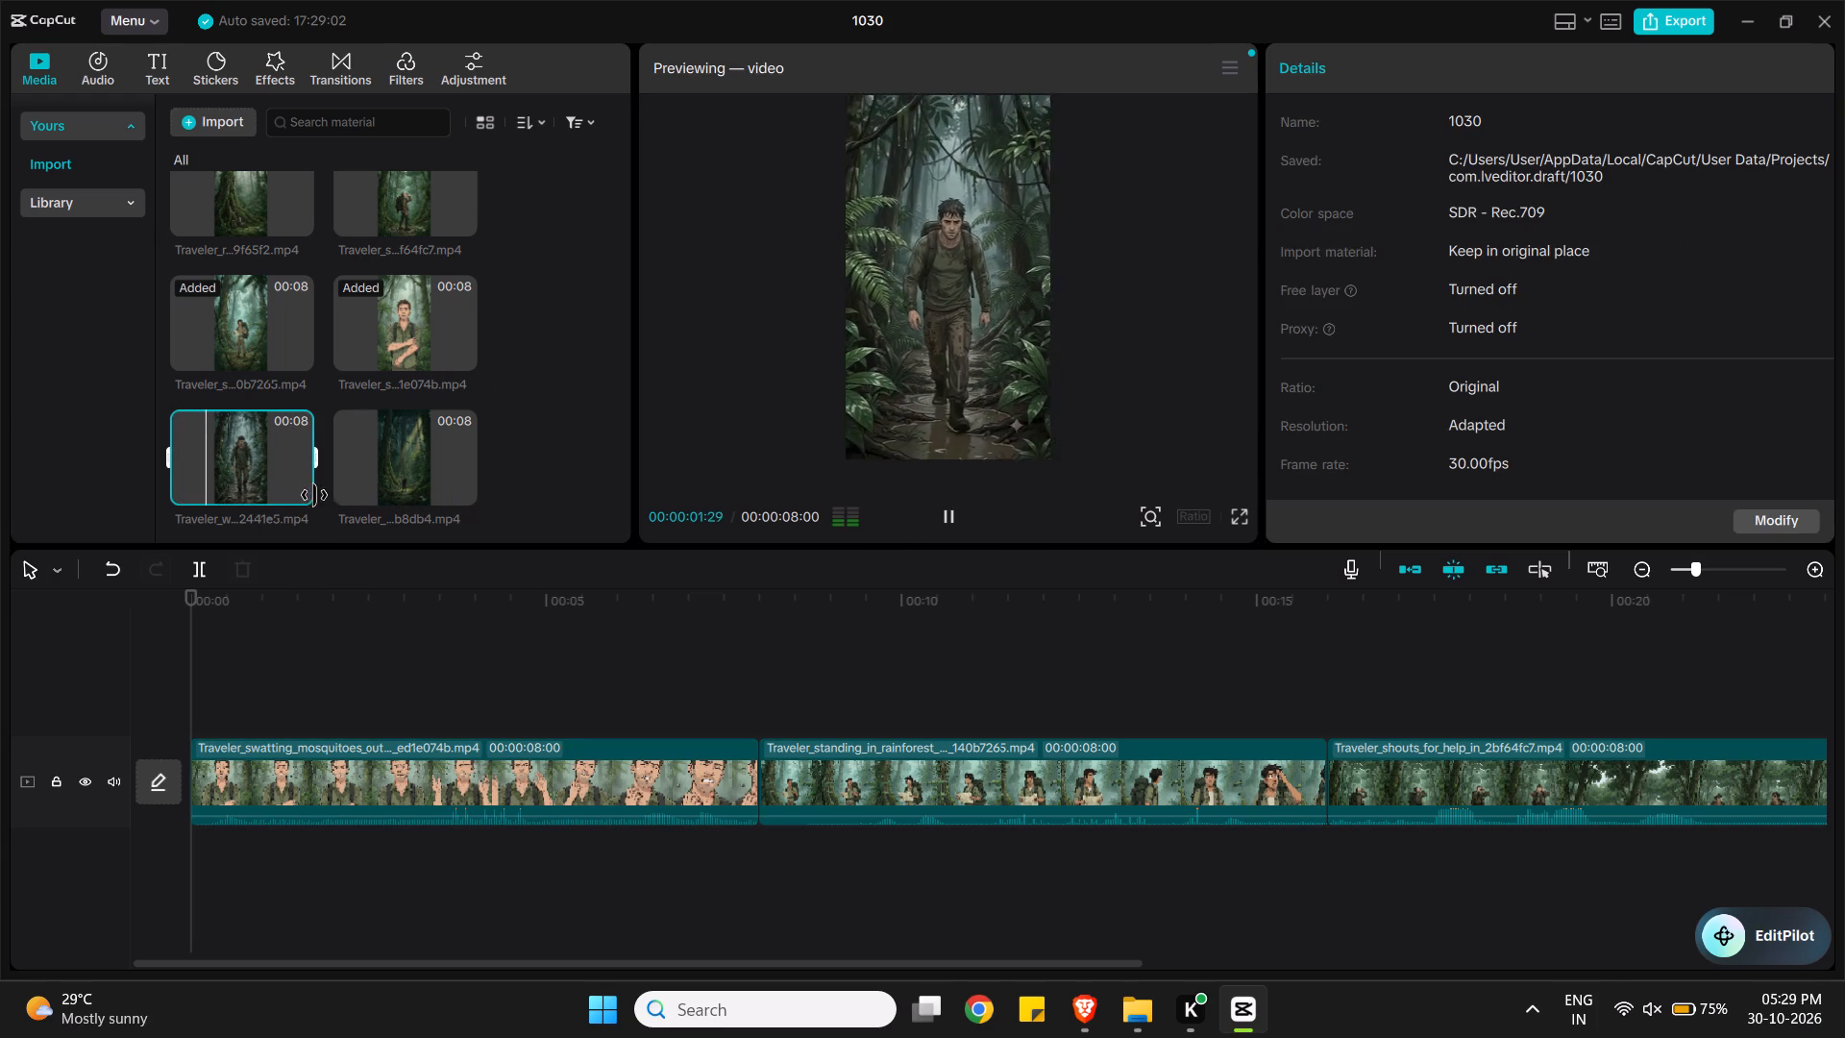
pyautogui.click(298, 494)
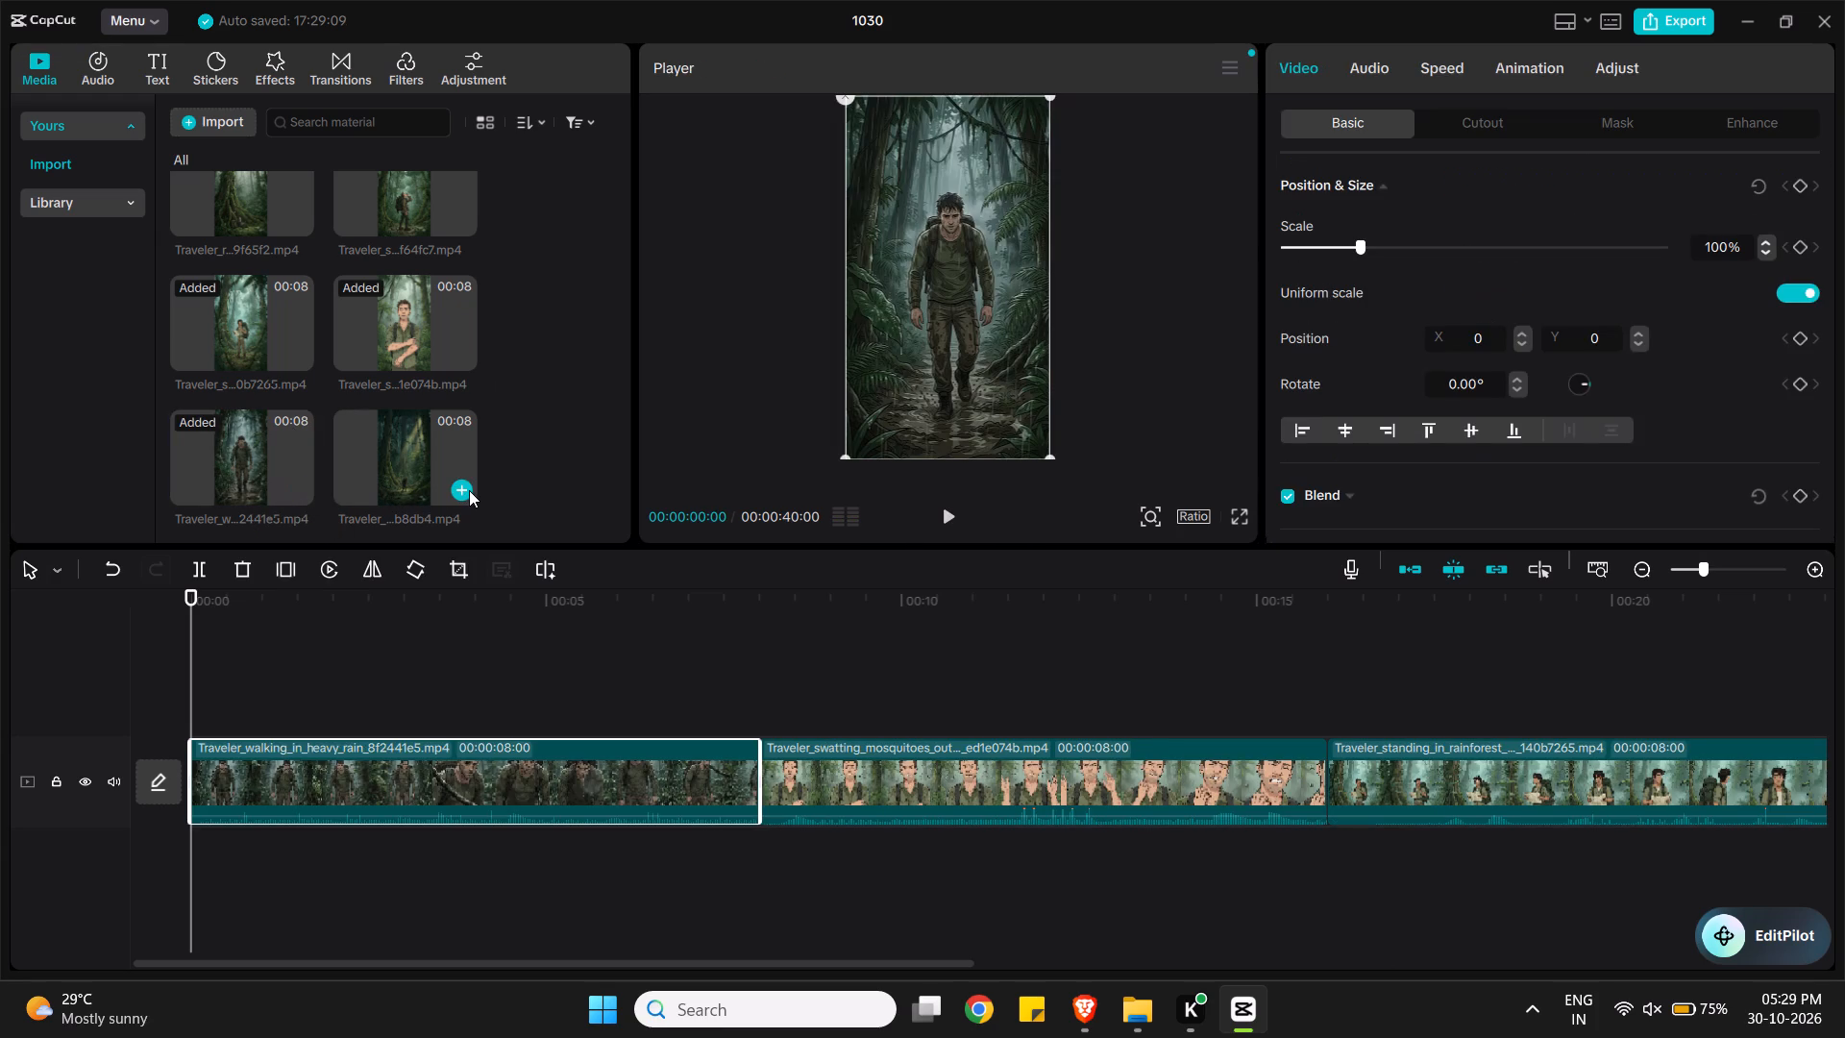
pyautogui.click(469, 491)
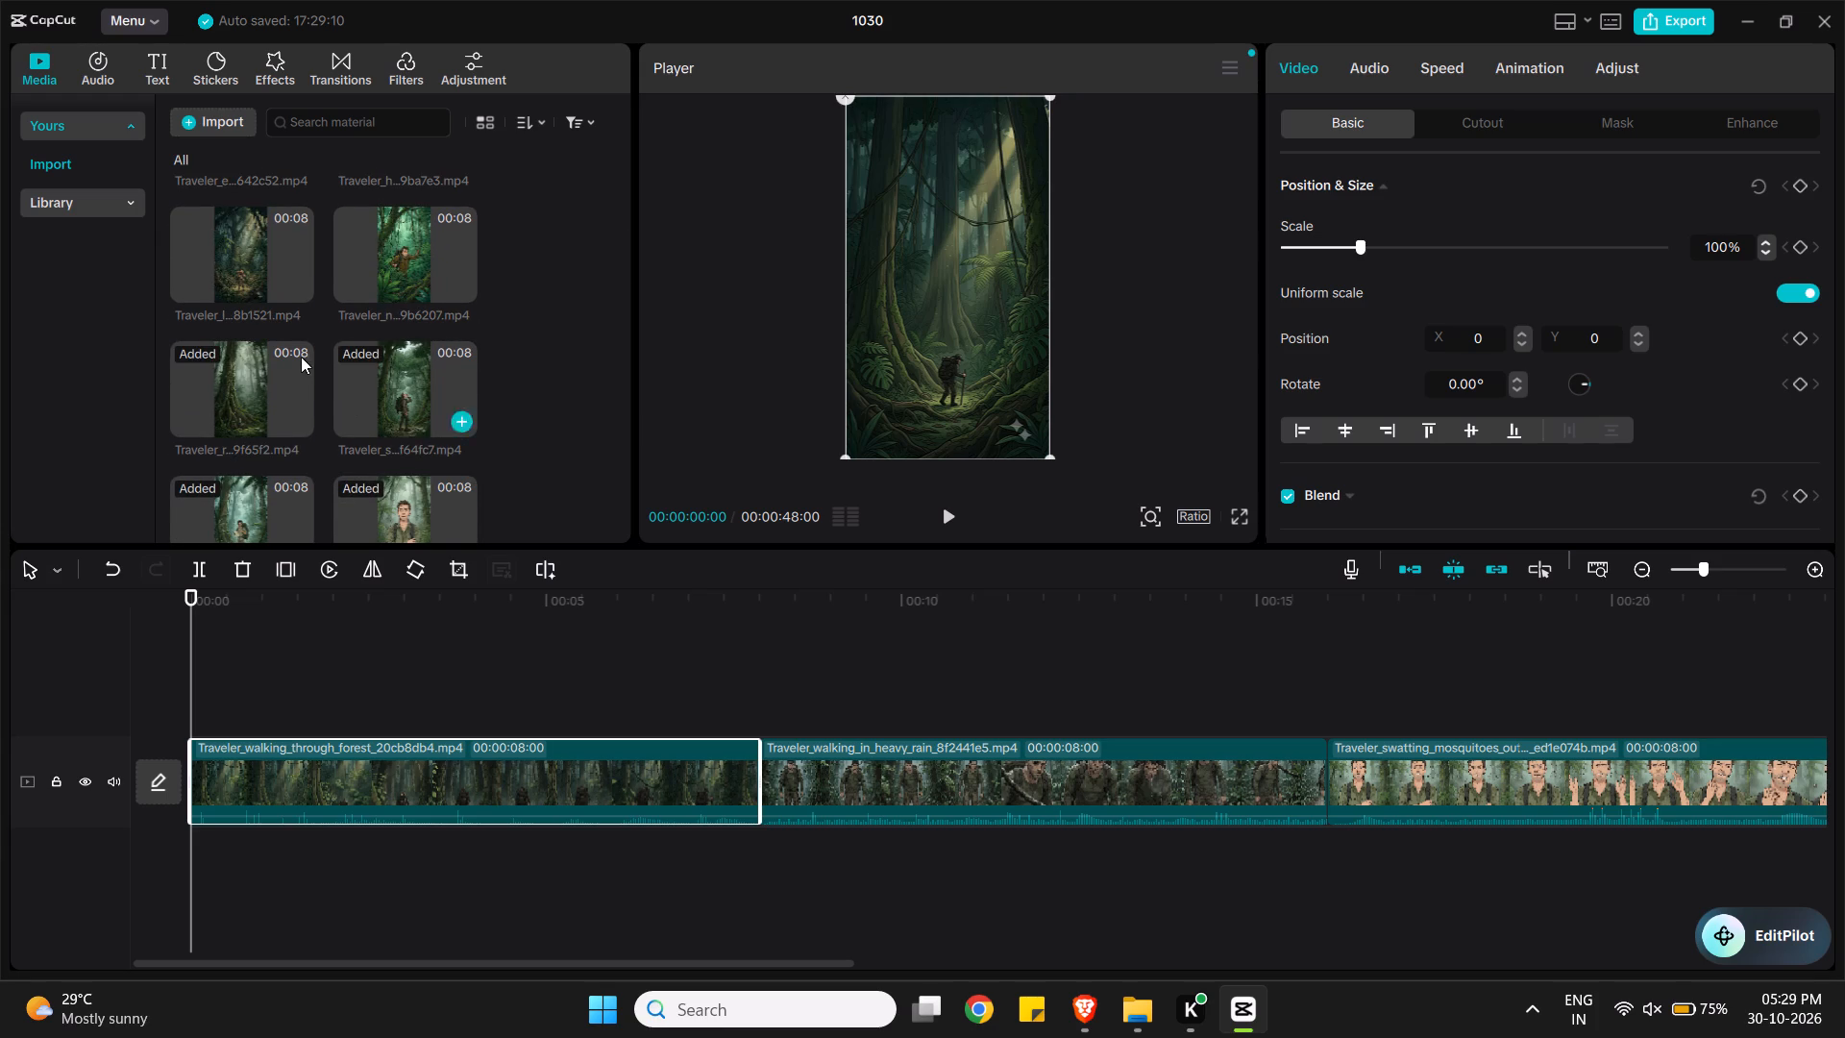
# Insert the lost-in-vegetation-maze and navigating-dense-forest clips, plus second copies of resting-in-rainforest and shouts-for-help, each at the start of the main track.
pyautogui.click(296, 286)
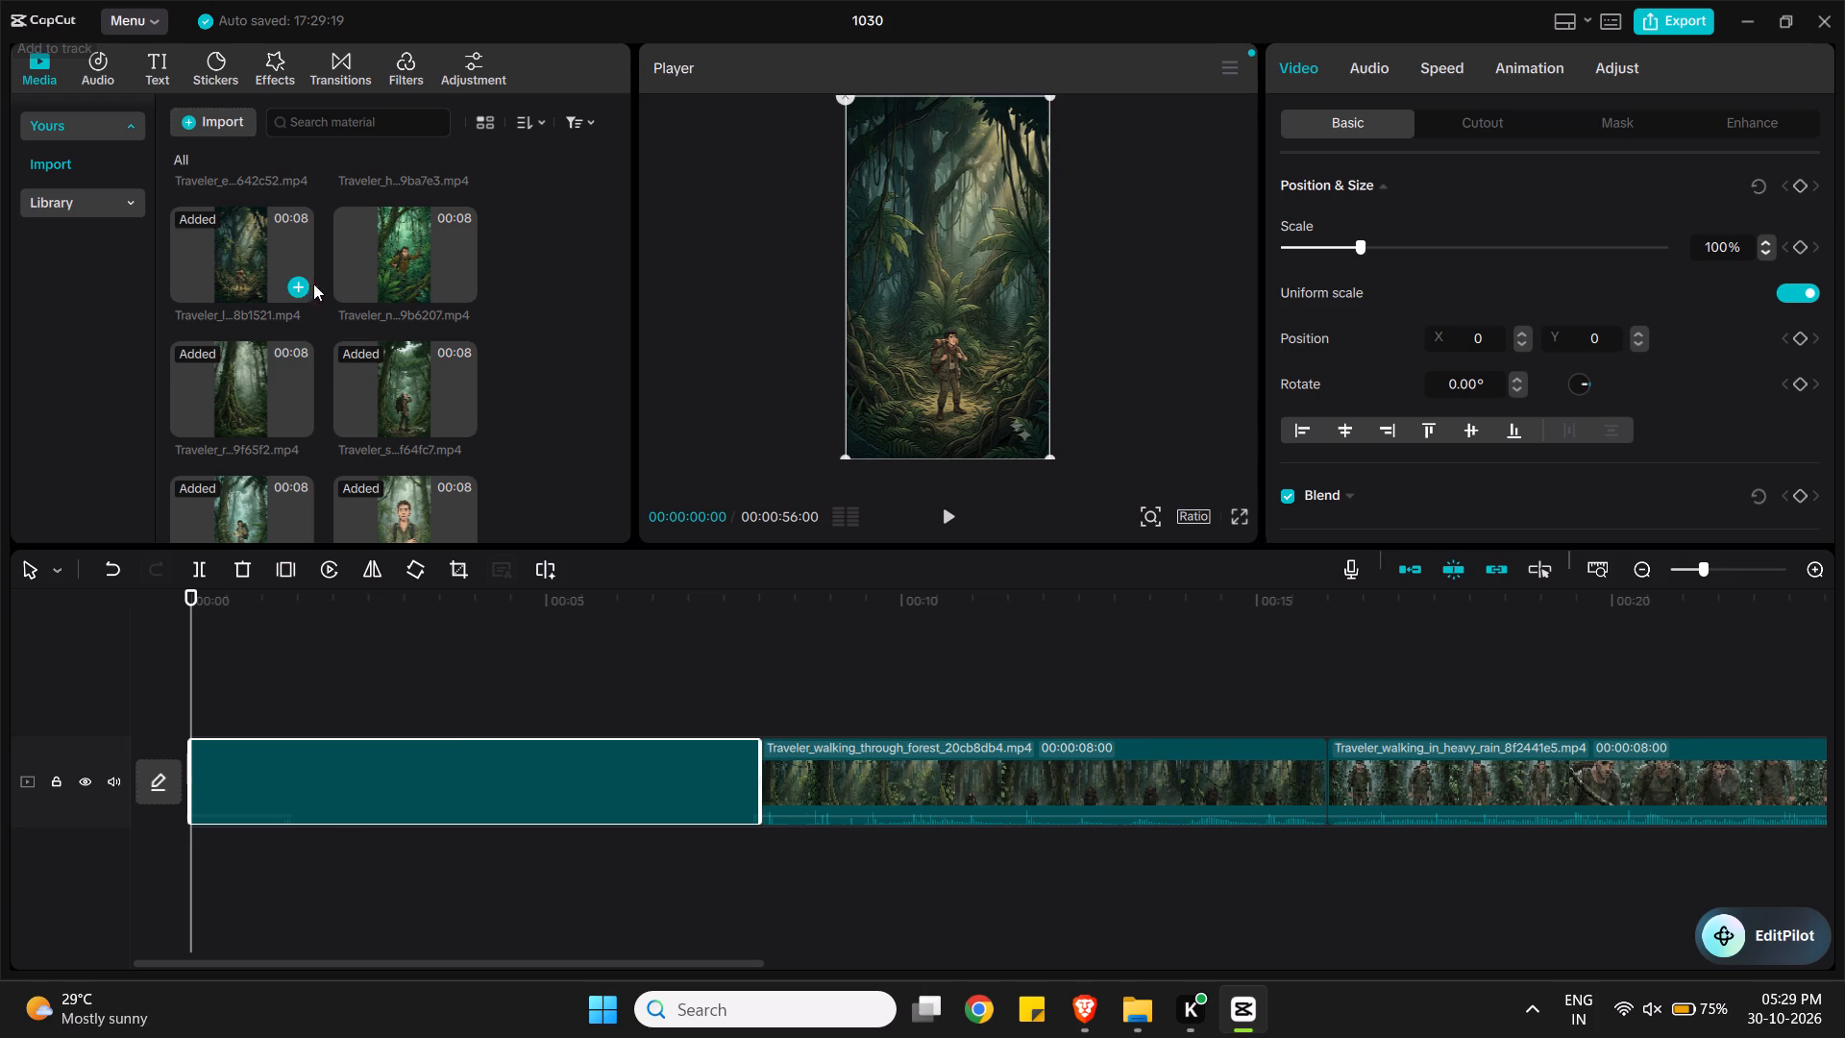
pyautogui.click(468, 288)
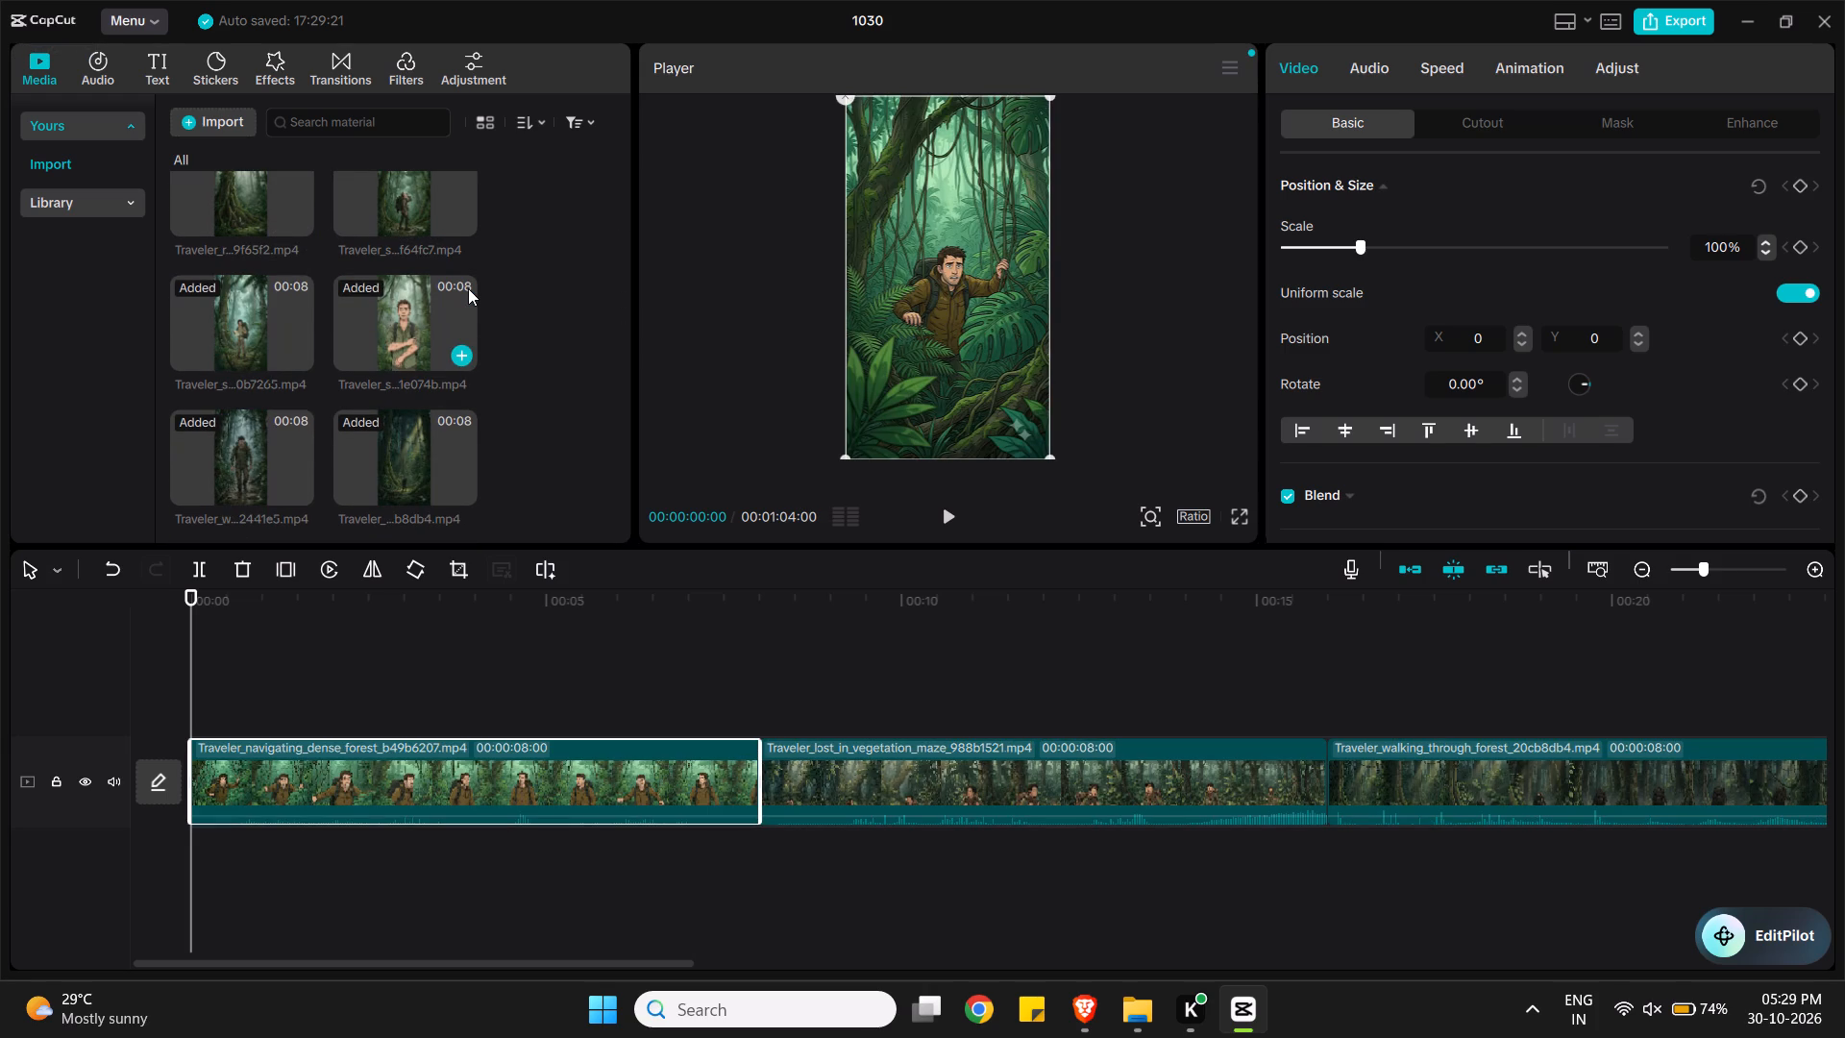
pyautogui.click(296, 218)
pyautogui.click(465, 219)
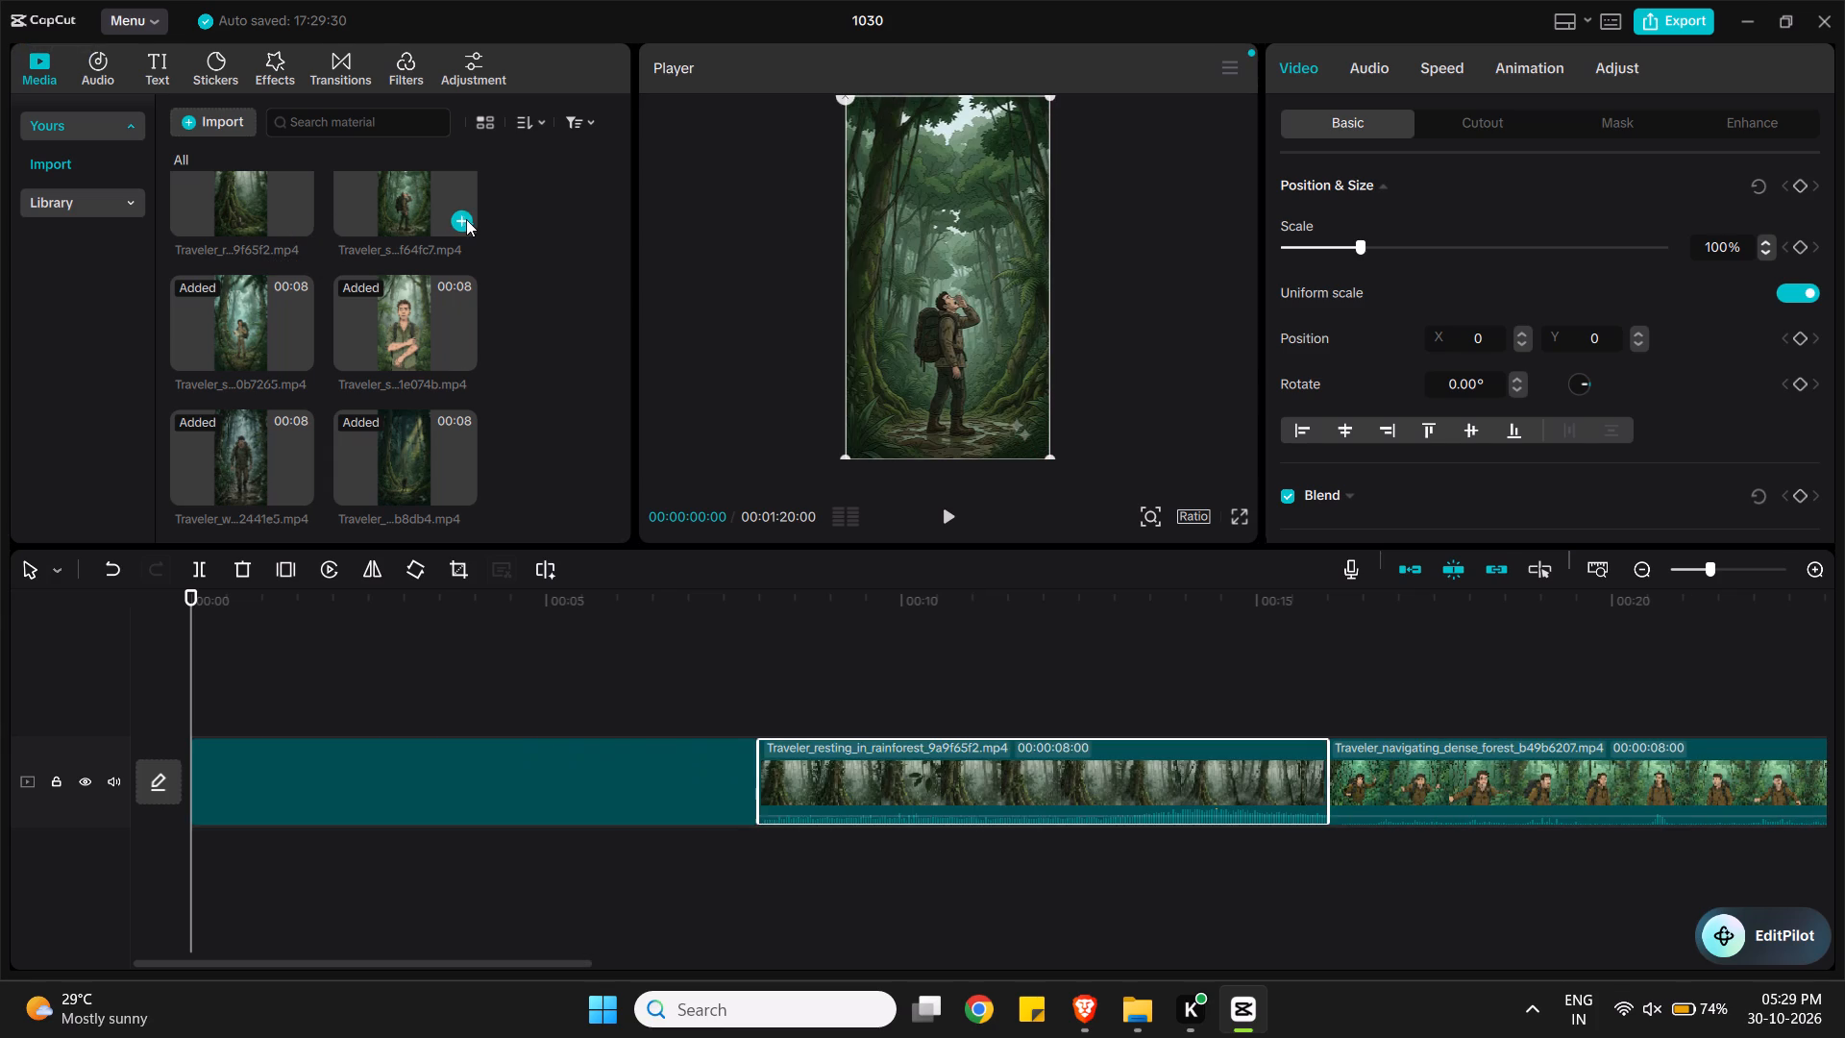
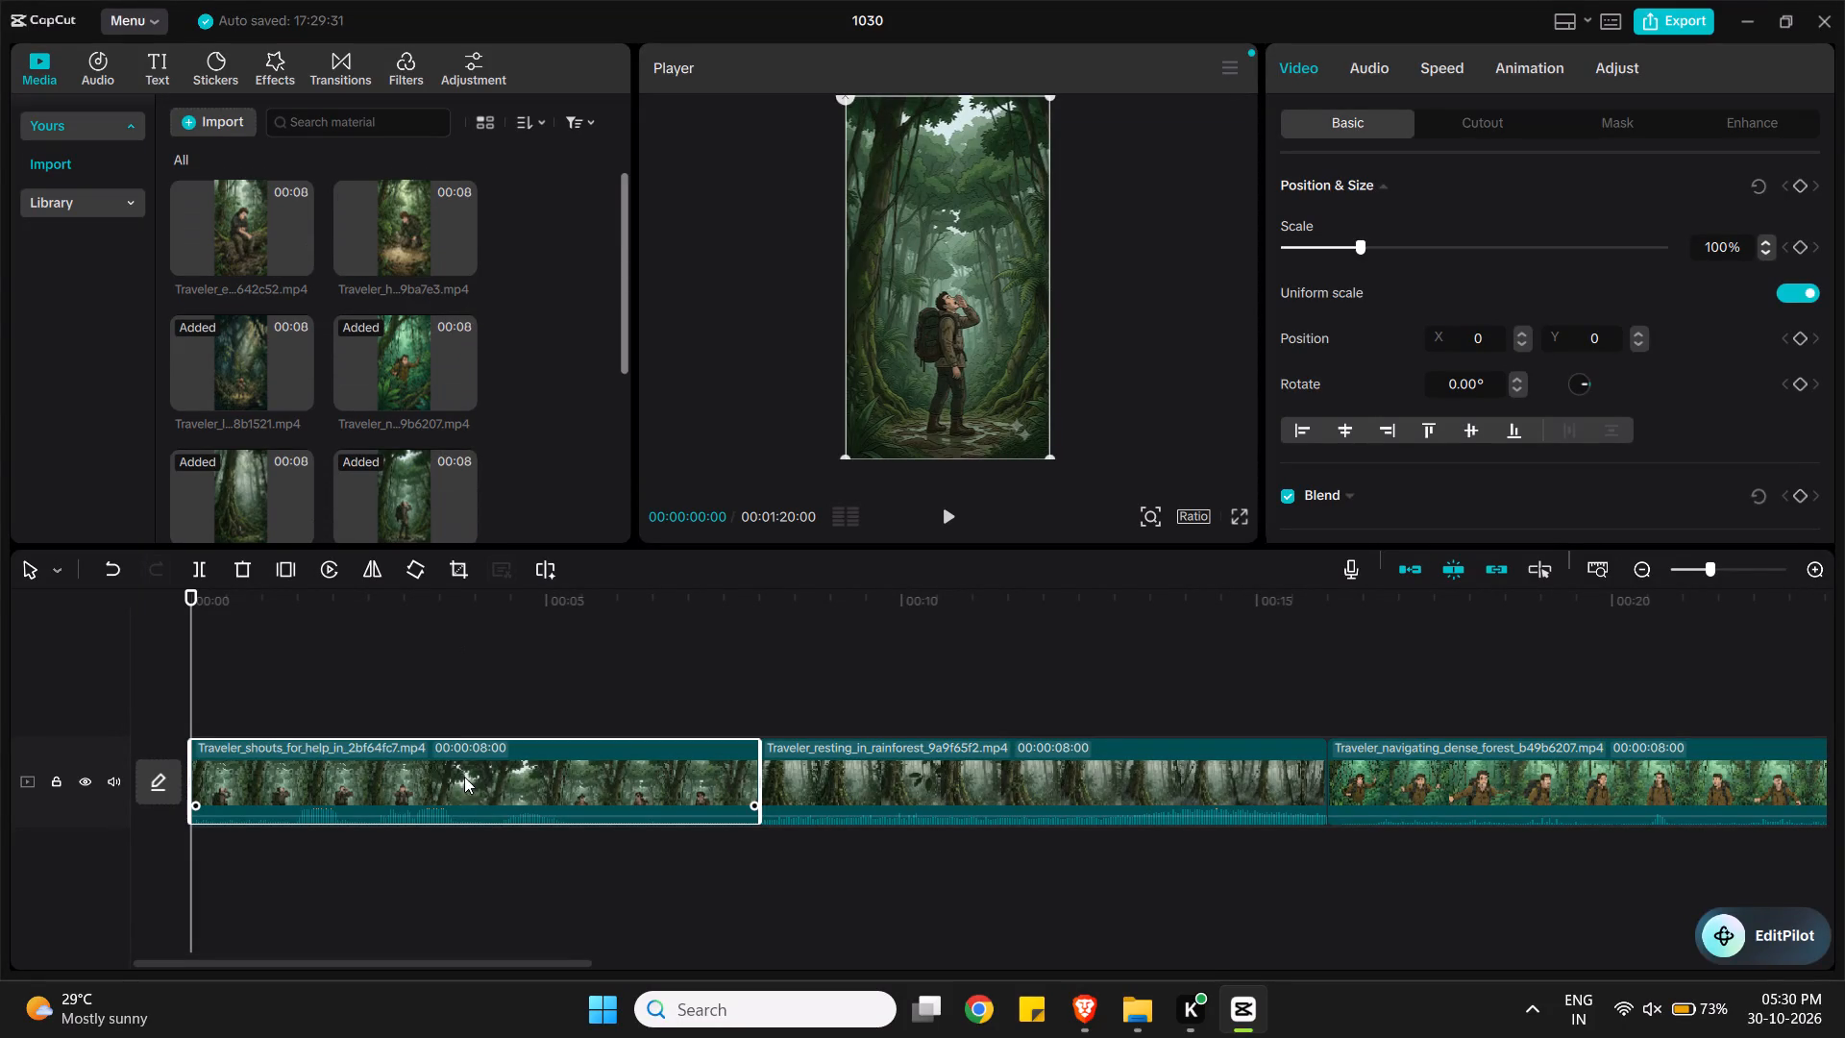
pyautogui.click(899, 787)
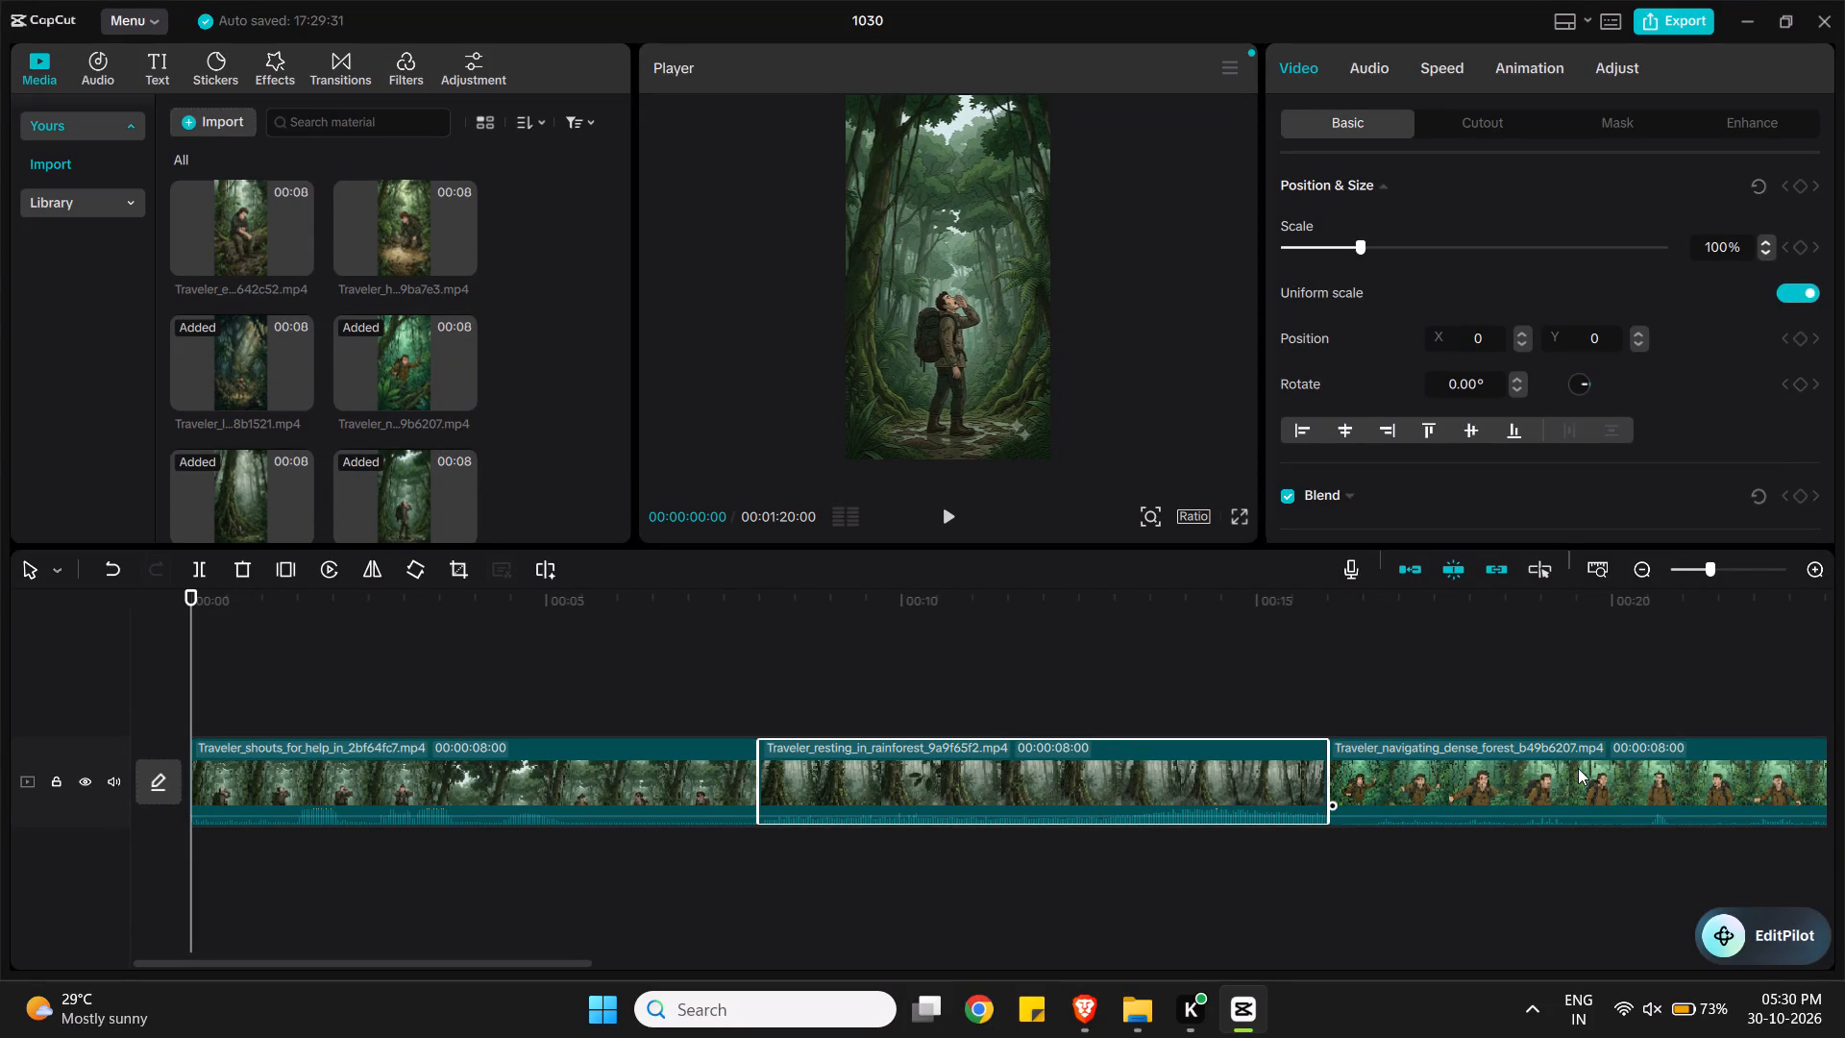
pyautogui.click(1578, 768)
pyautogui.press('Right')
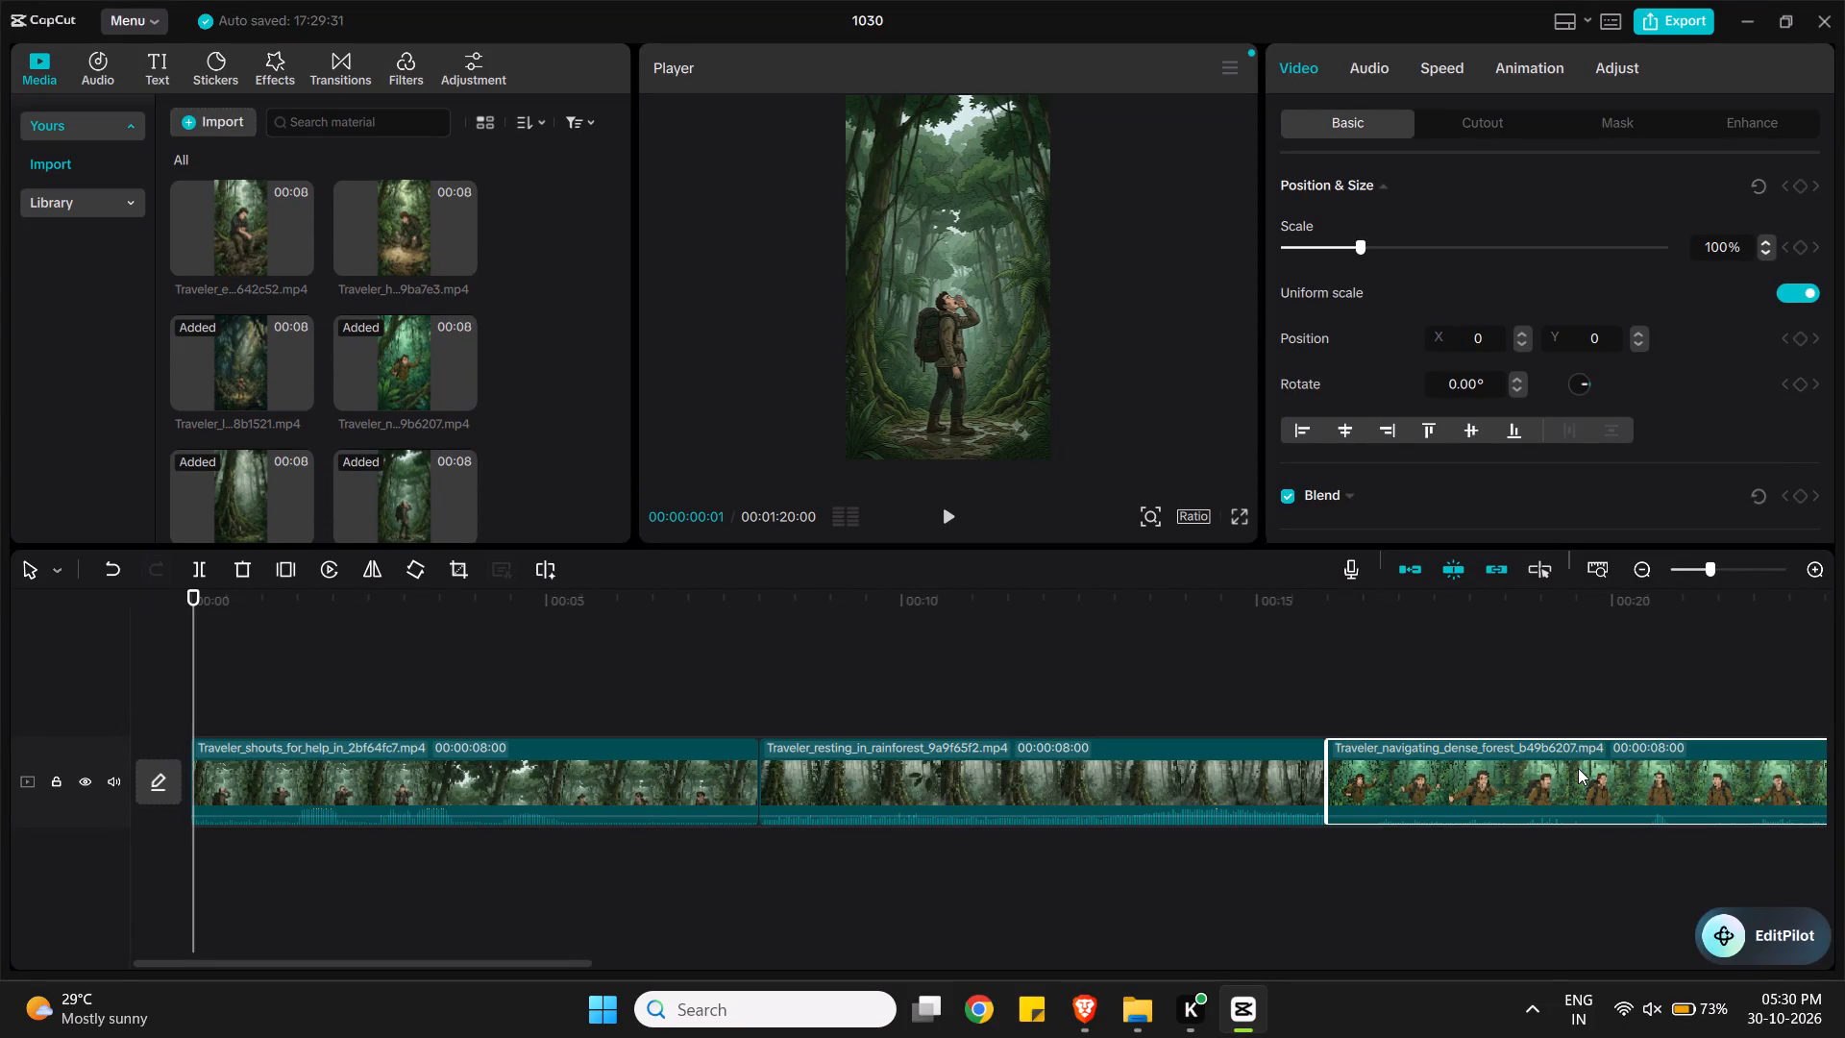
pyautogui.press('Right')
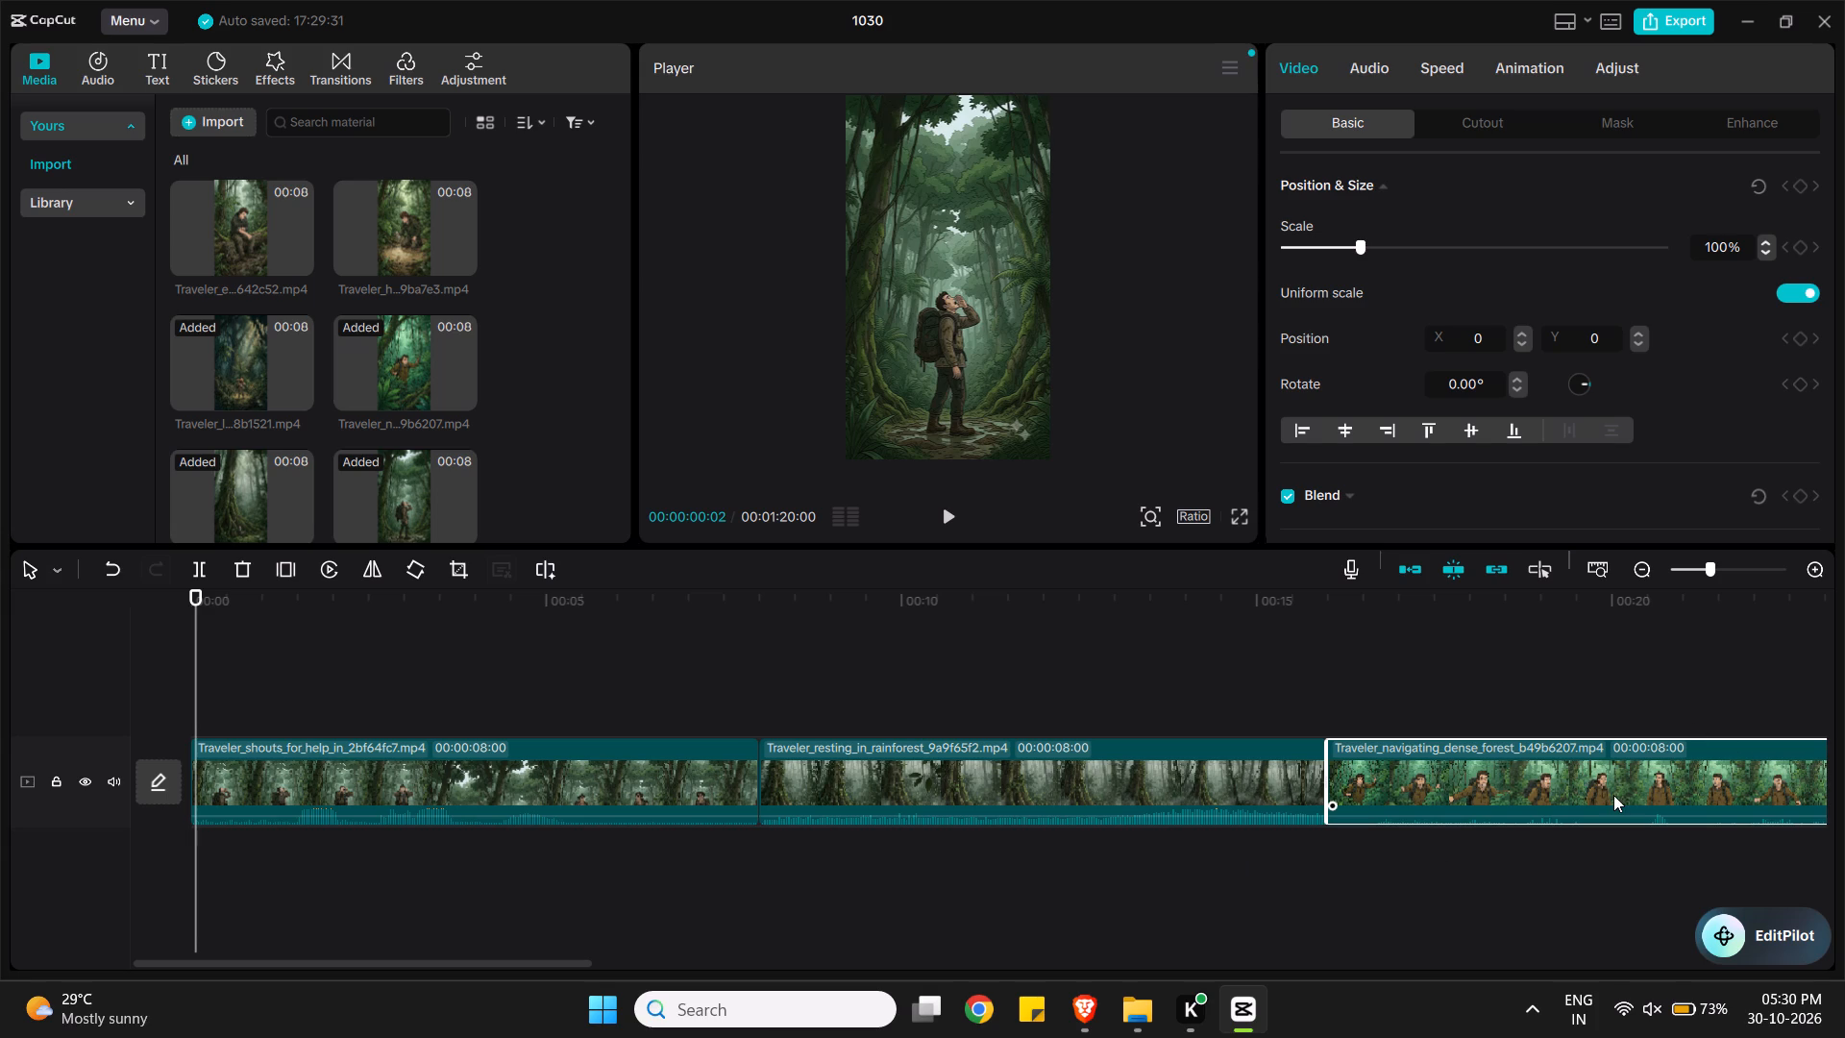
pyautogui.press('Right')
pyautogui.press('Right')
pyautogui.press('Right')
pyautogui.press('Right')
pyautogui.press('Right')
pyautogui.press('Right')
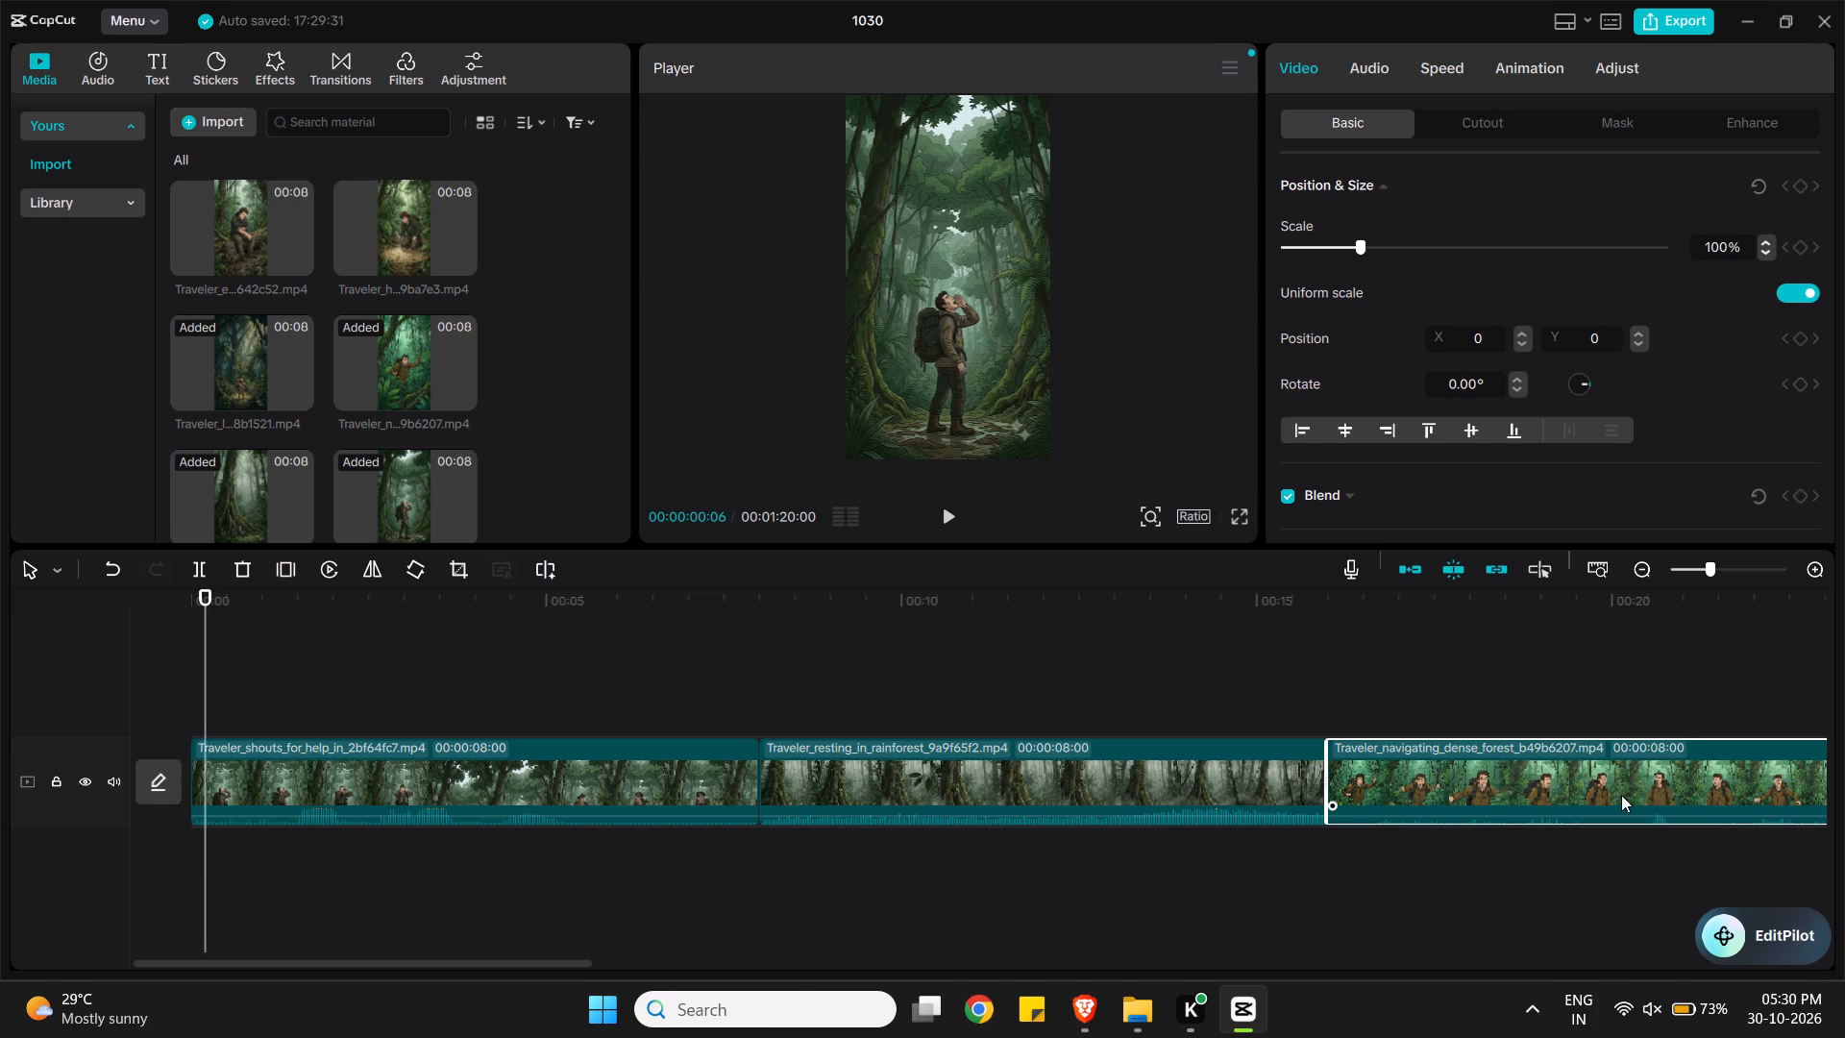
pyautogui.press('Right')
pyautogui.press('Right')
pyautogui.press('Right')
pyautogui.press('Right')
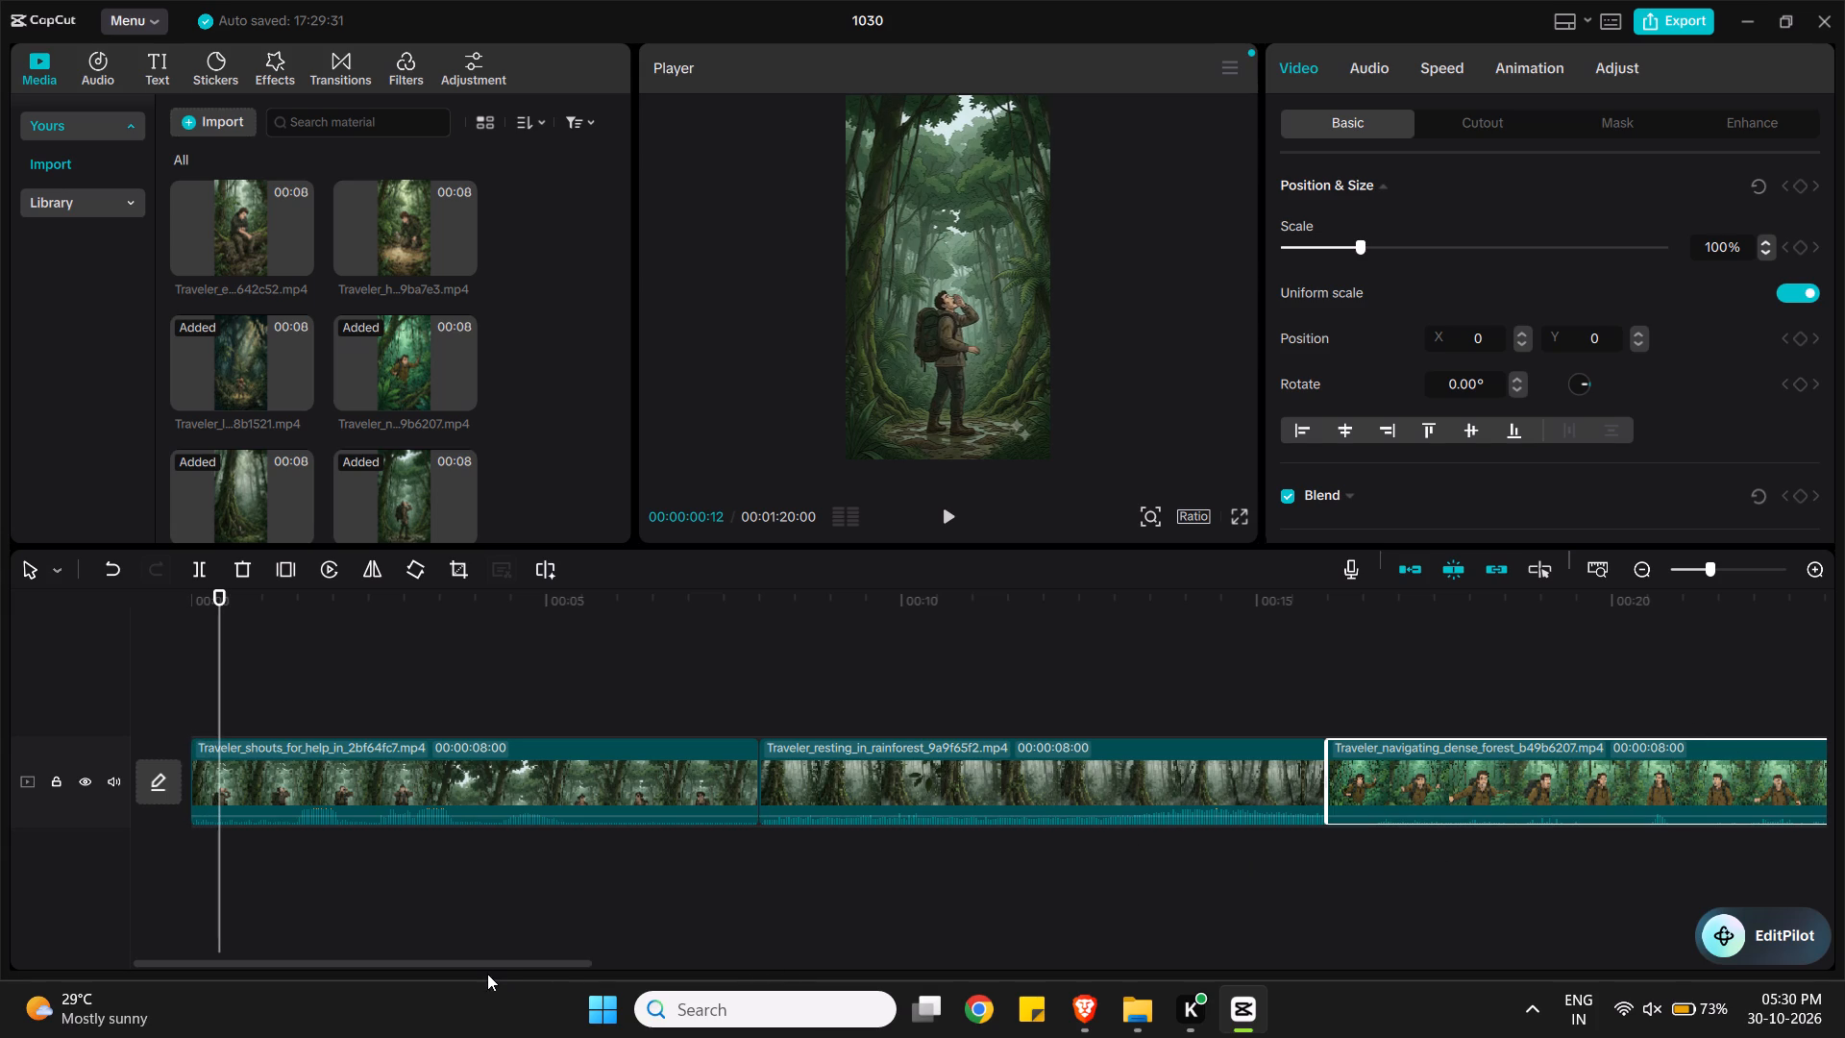
# Review the order of the Traveler clips along the whole main track, from the first clip to the last.
pyautogui.moveTo(498, 964); pyautogui.dragTo(569, 964)
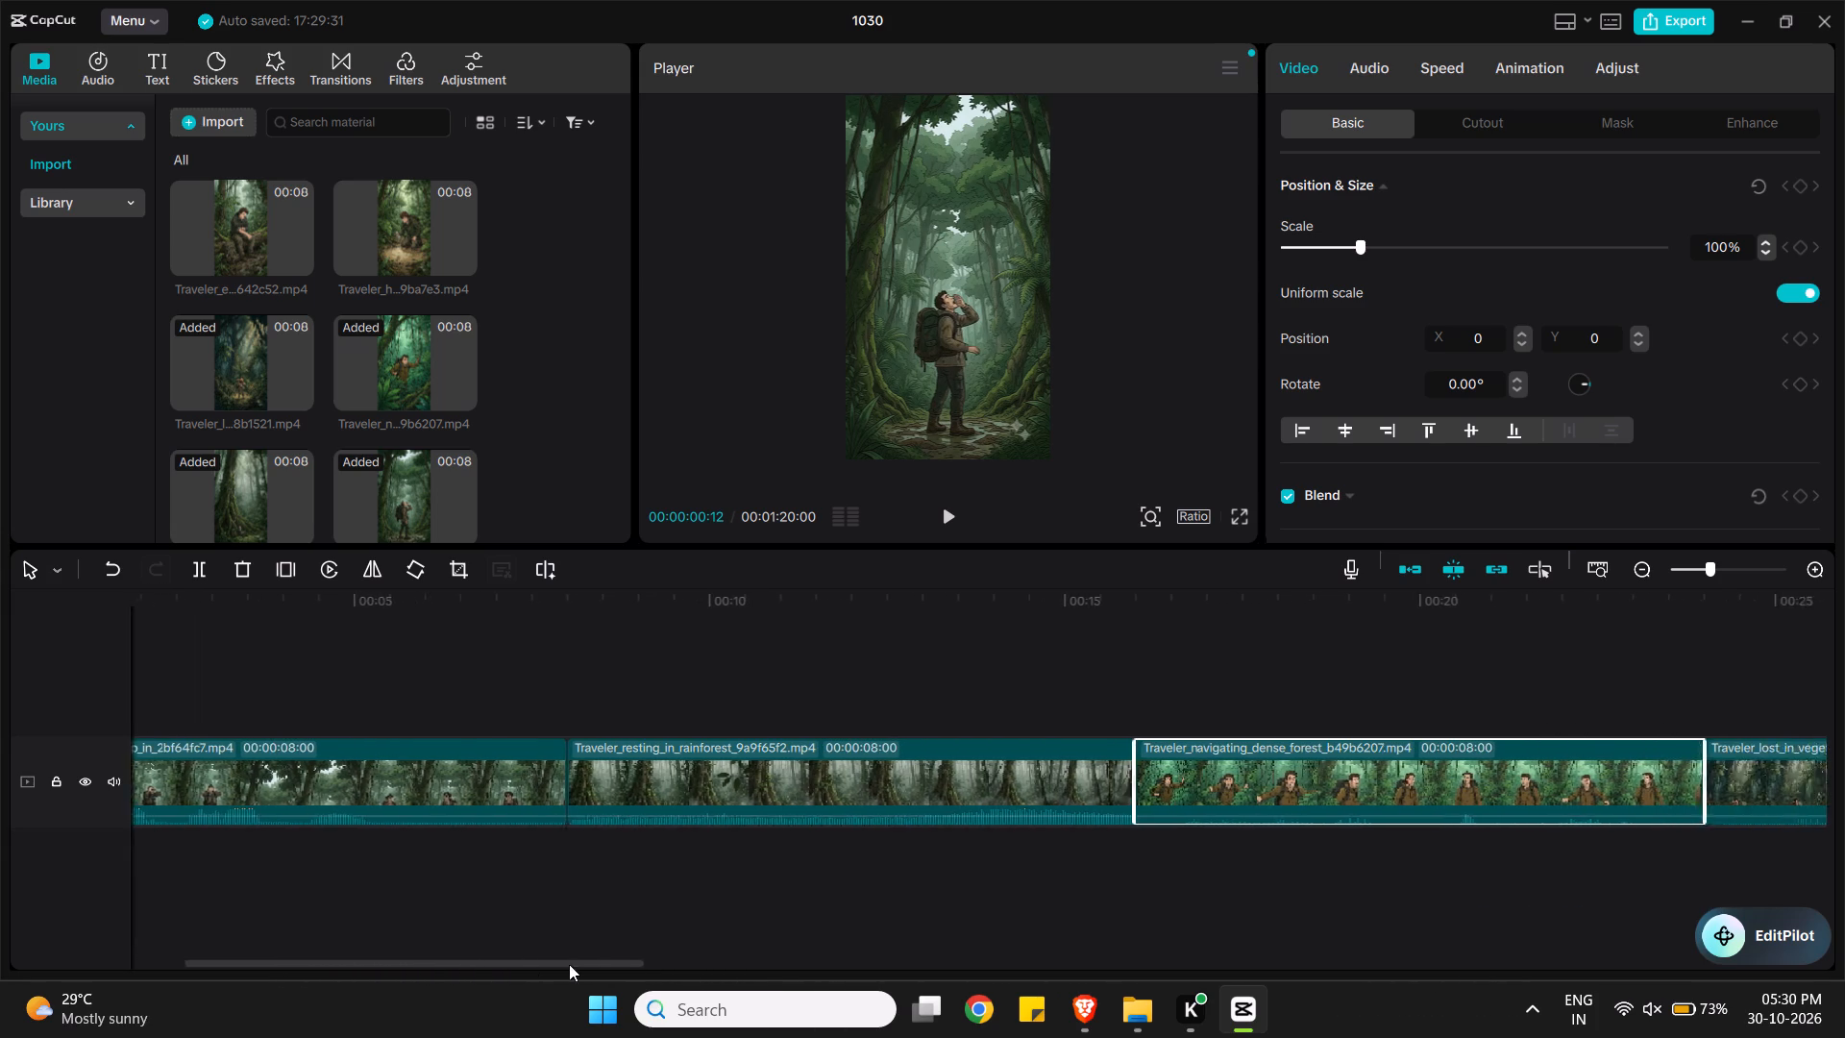
pyautogui.moveTo(569, 964); pyautogui.dragTo(859, 970)
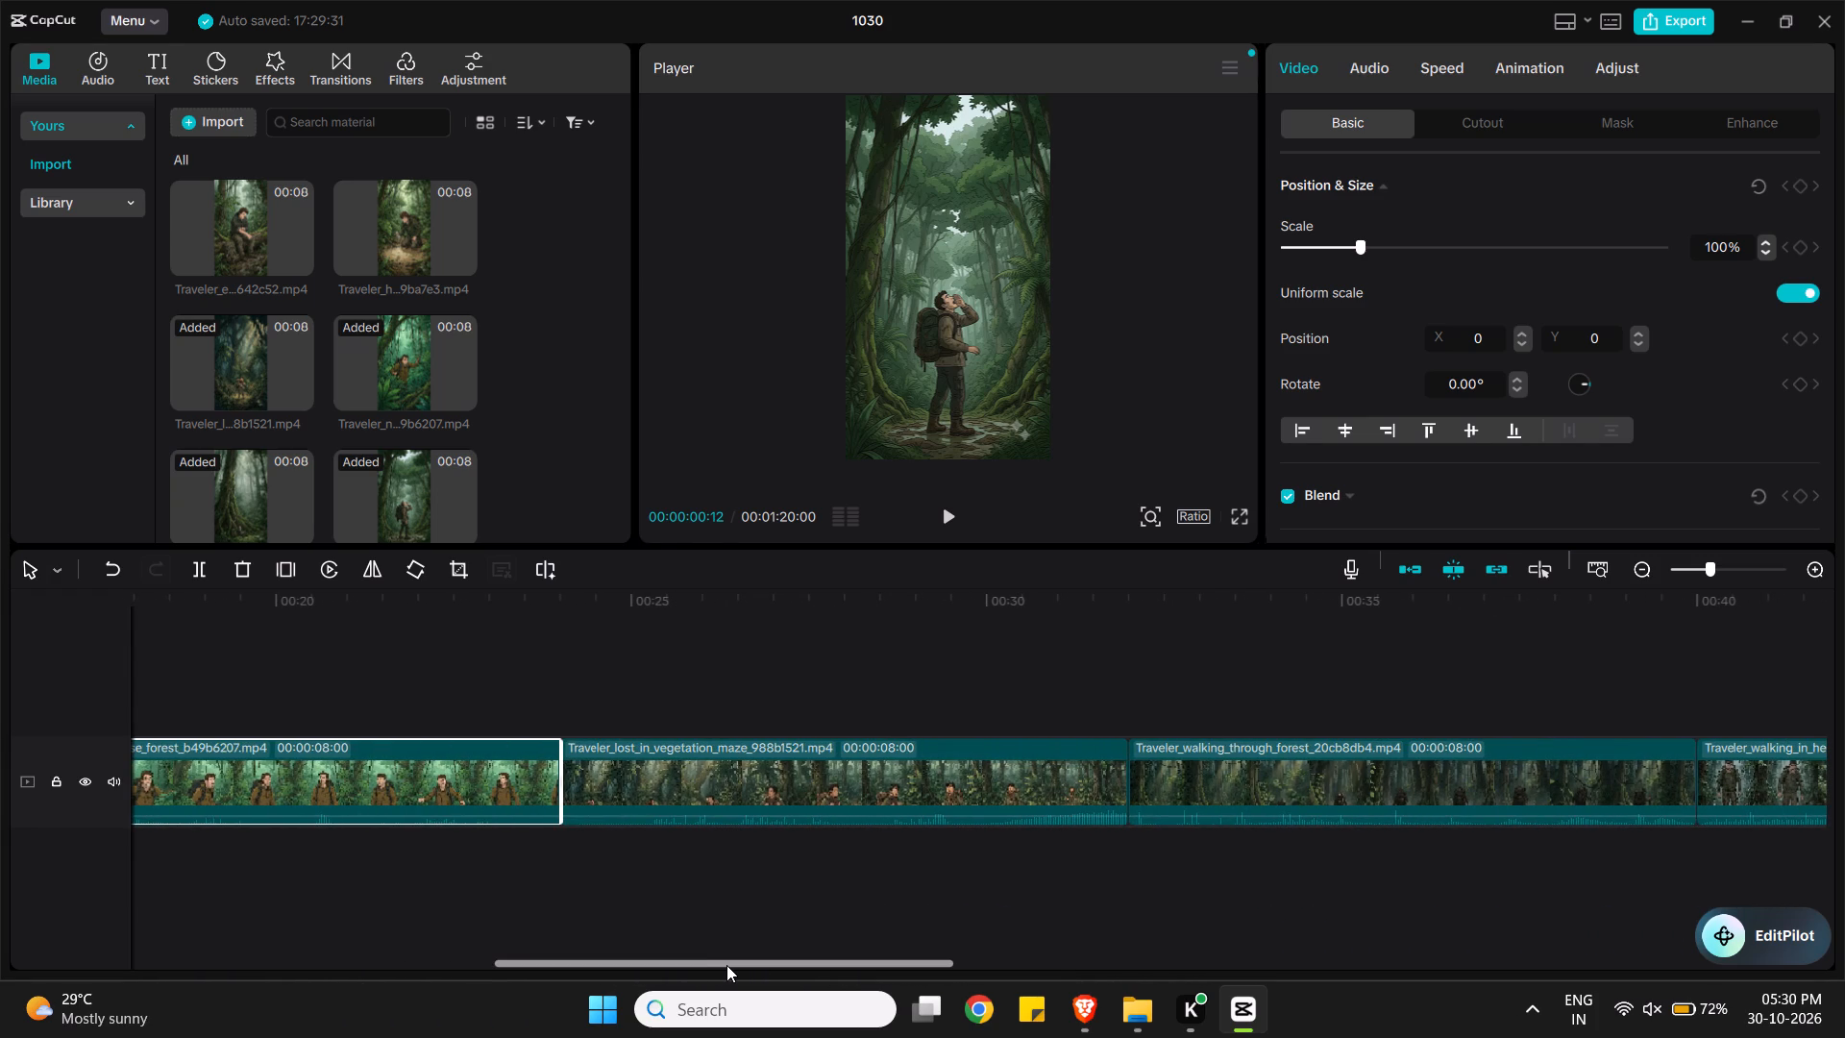
pyautogui.moveTo(726, 965); pyautogui.dragTo(174, 979)
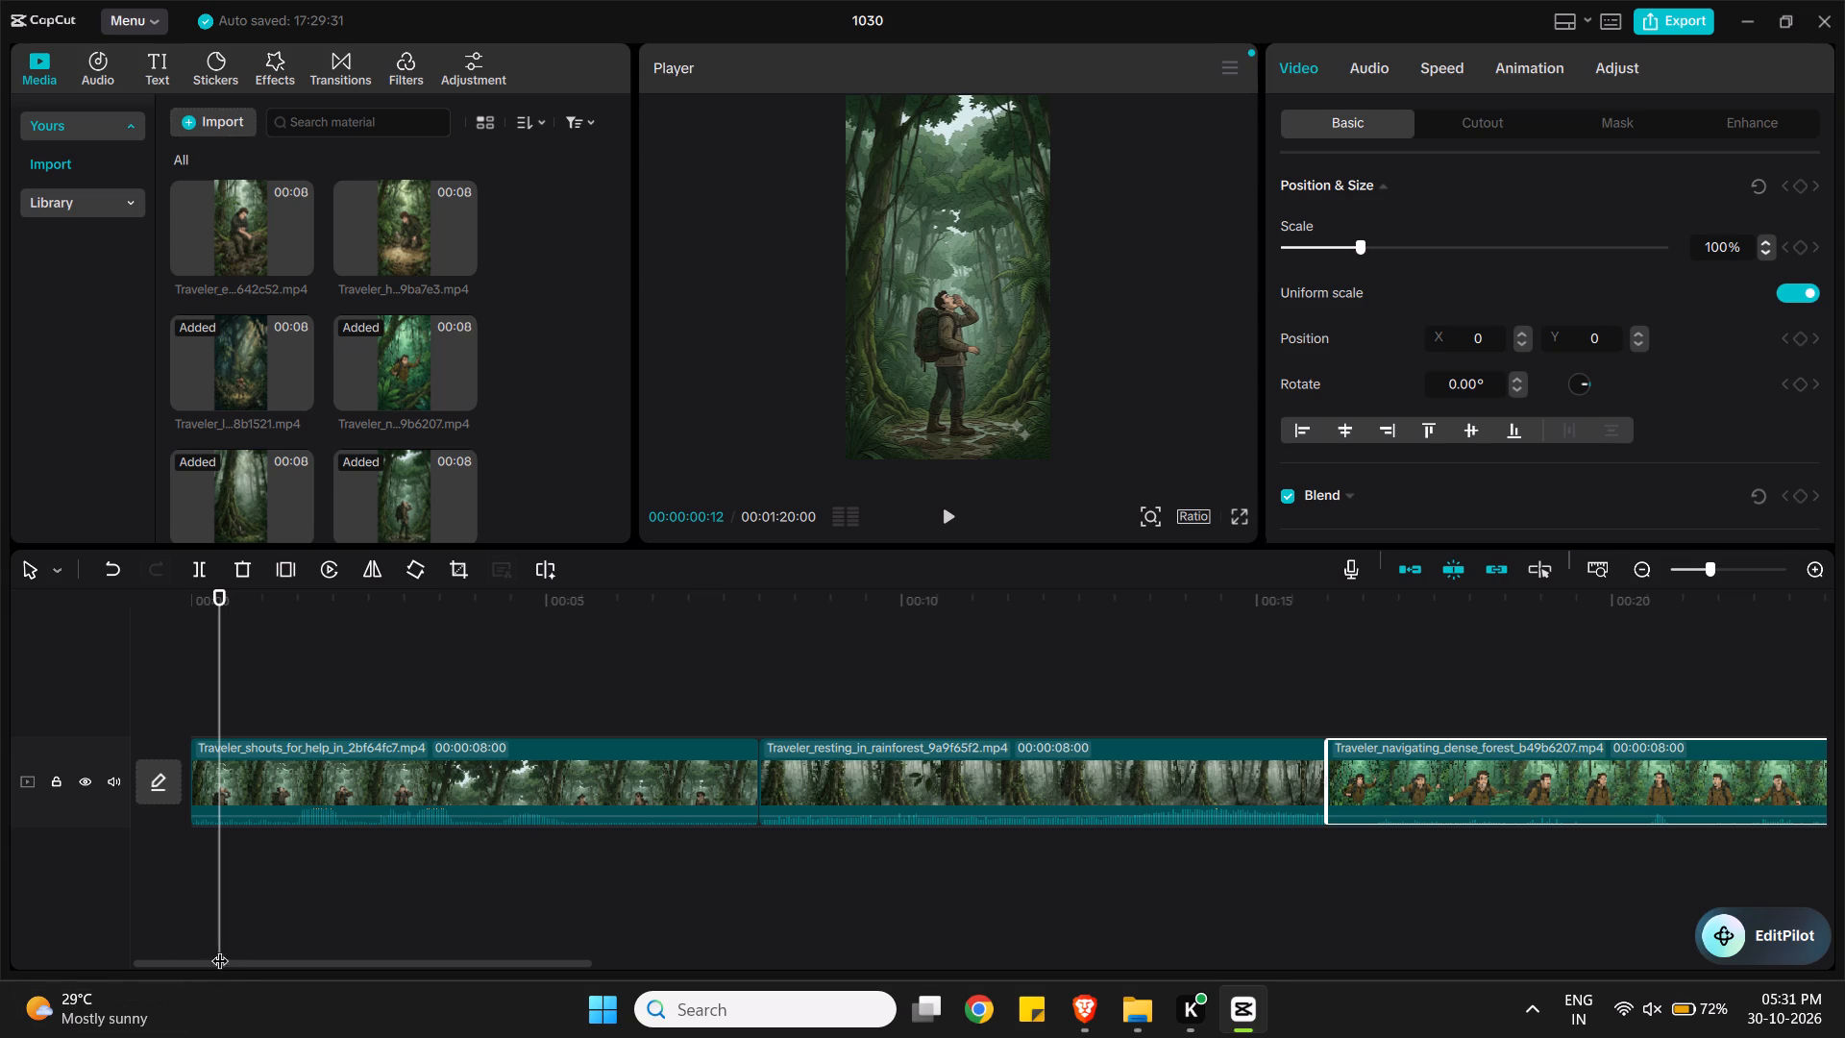
pyautogui.moveTo(232, 958); pyautogui.dragTo(491, 957)
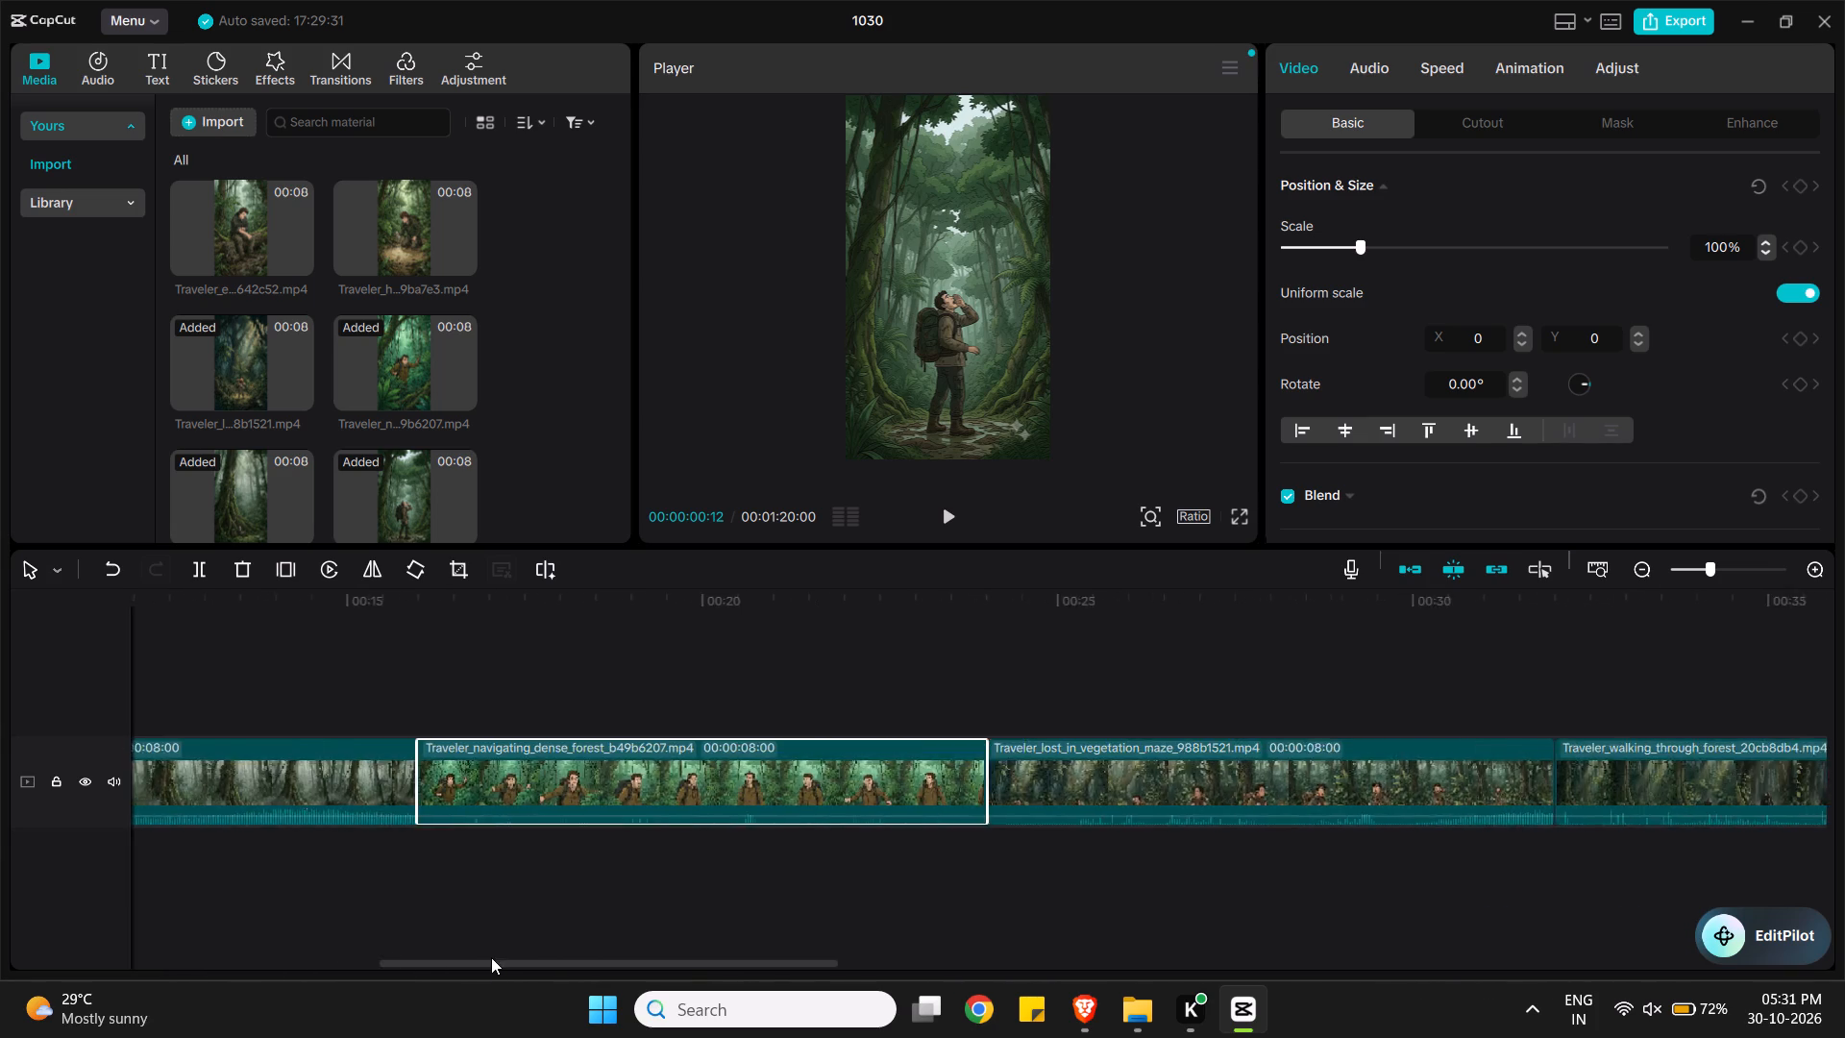
pyautogui.moveTo(491, 957); pyautogui.dragTo(853, 956)
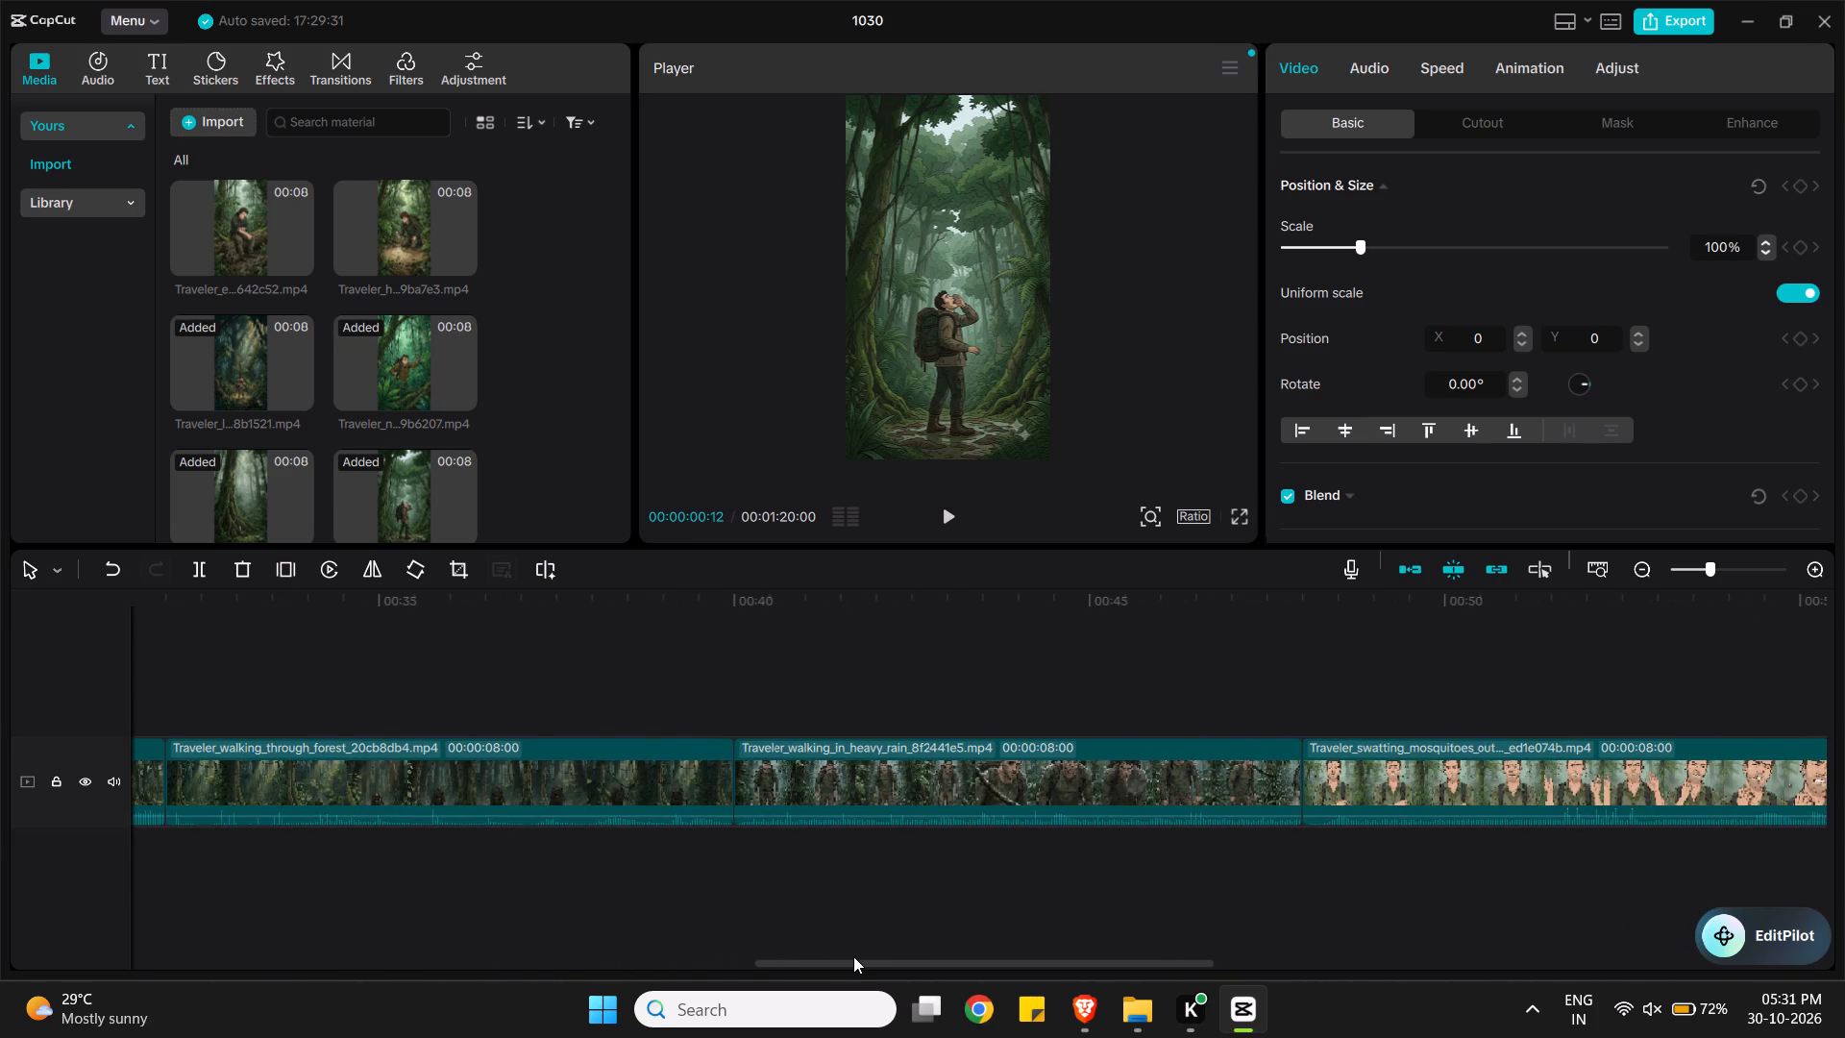
pyautogui.moveTo(867, 958); pyautogui.dragTo(1021, 960)
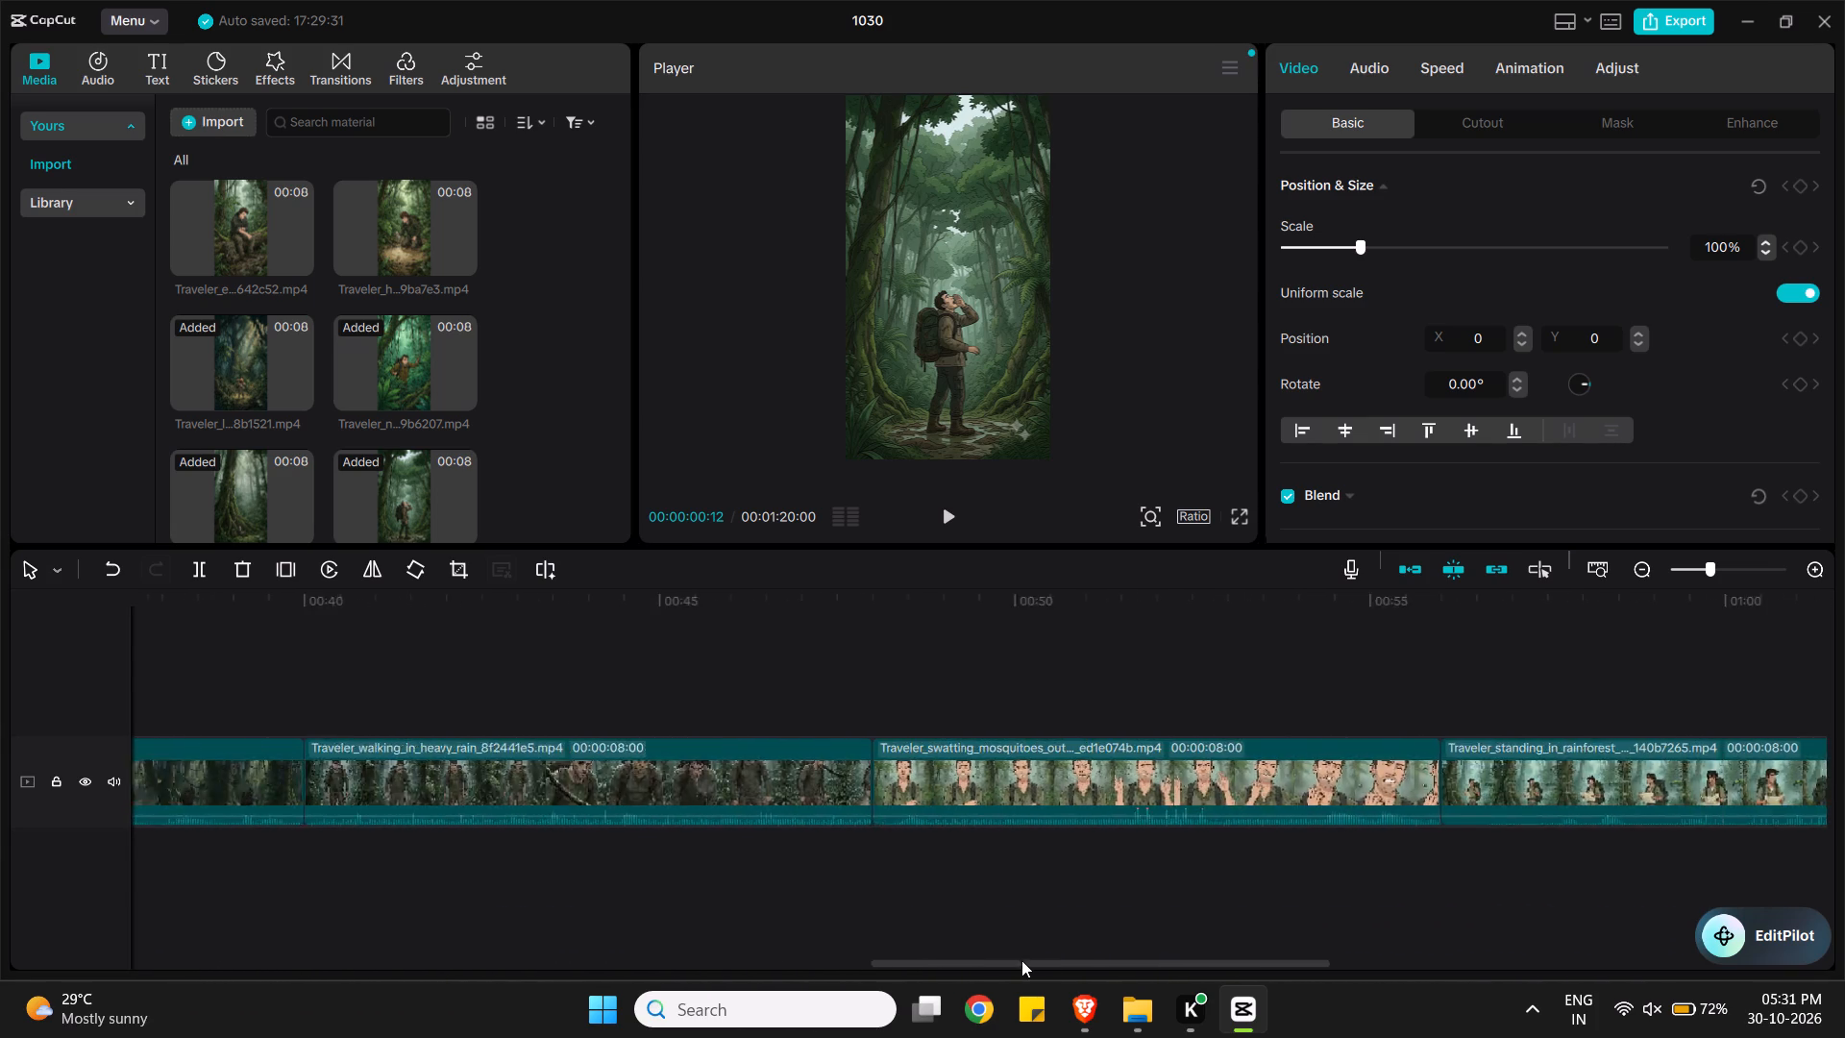
pyautogui.moveTo(1021, 960); pyautogui.dragTo(1269, 942)
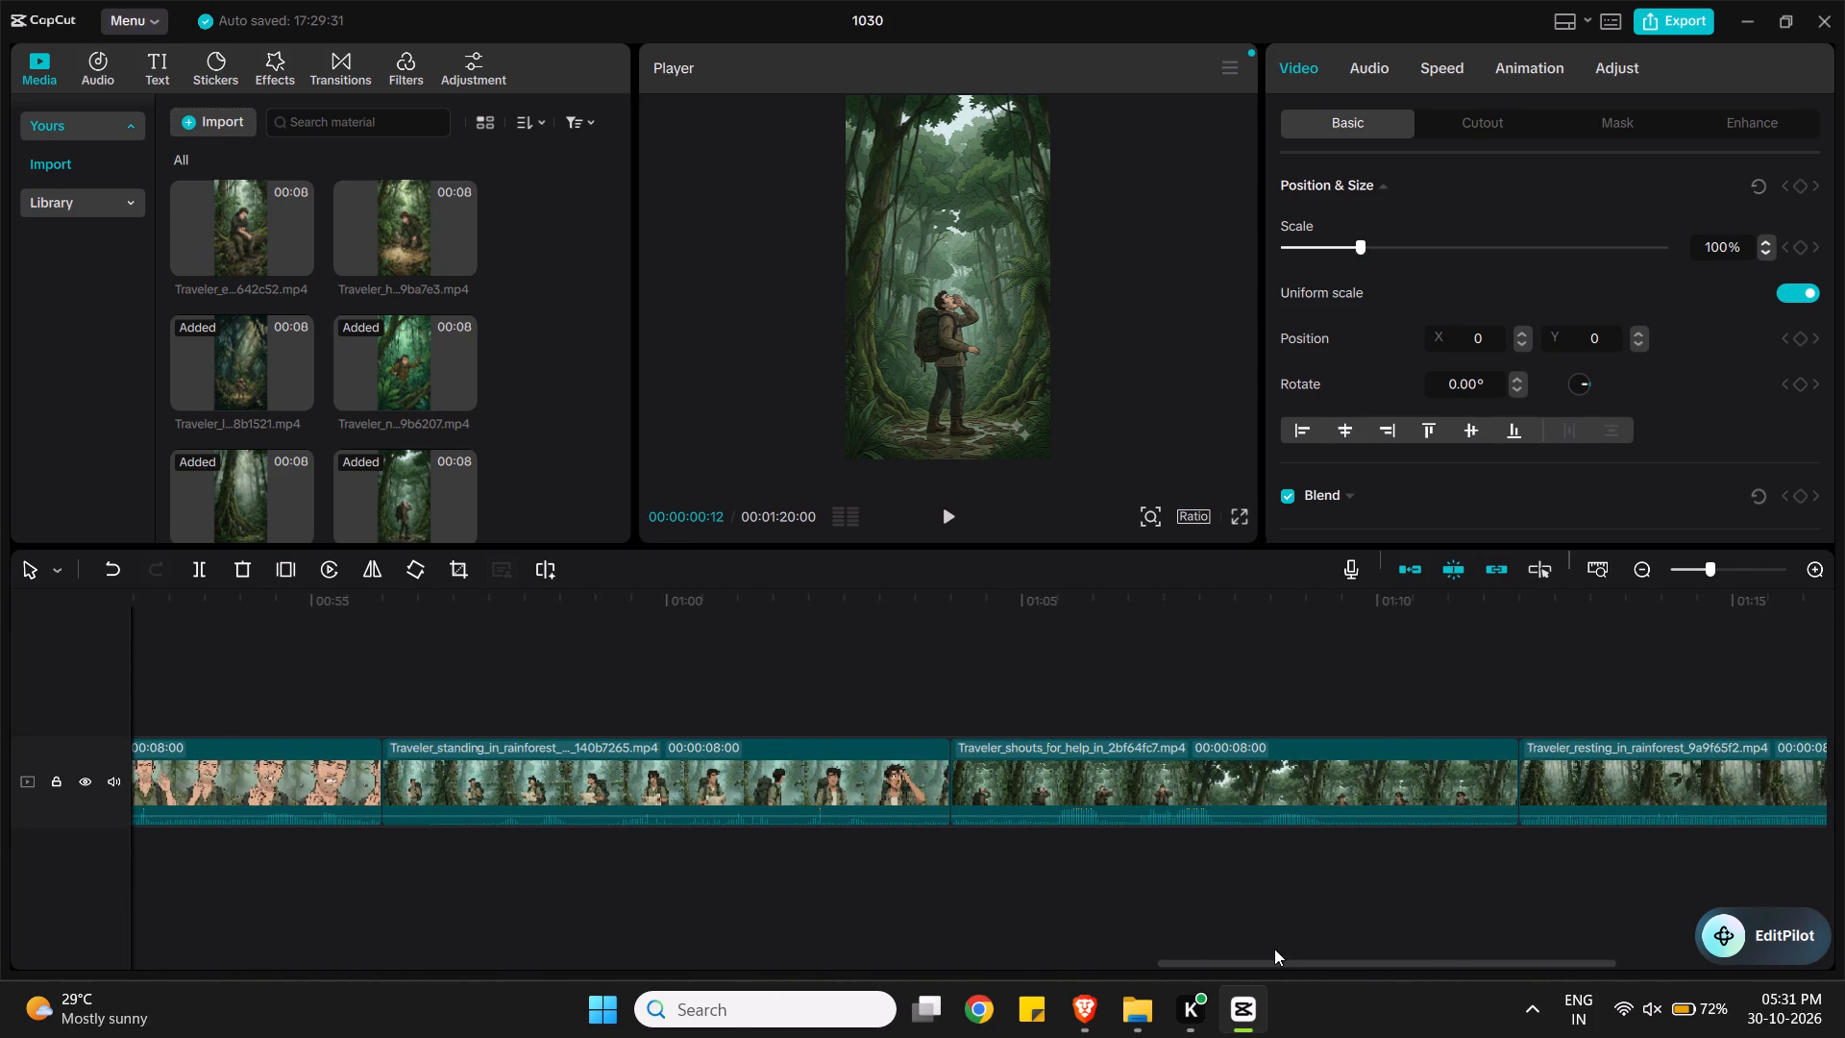
pyautogui.moveTo(1283, 958); pyautogui.dragTo(1494, 924)
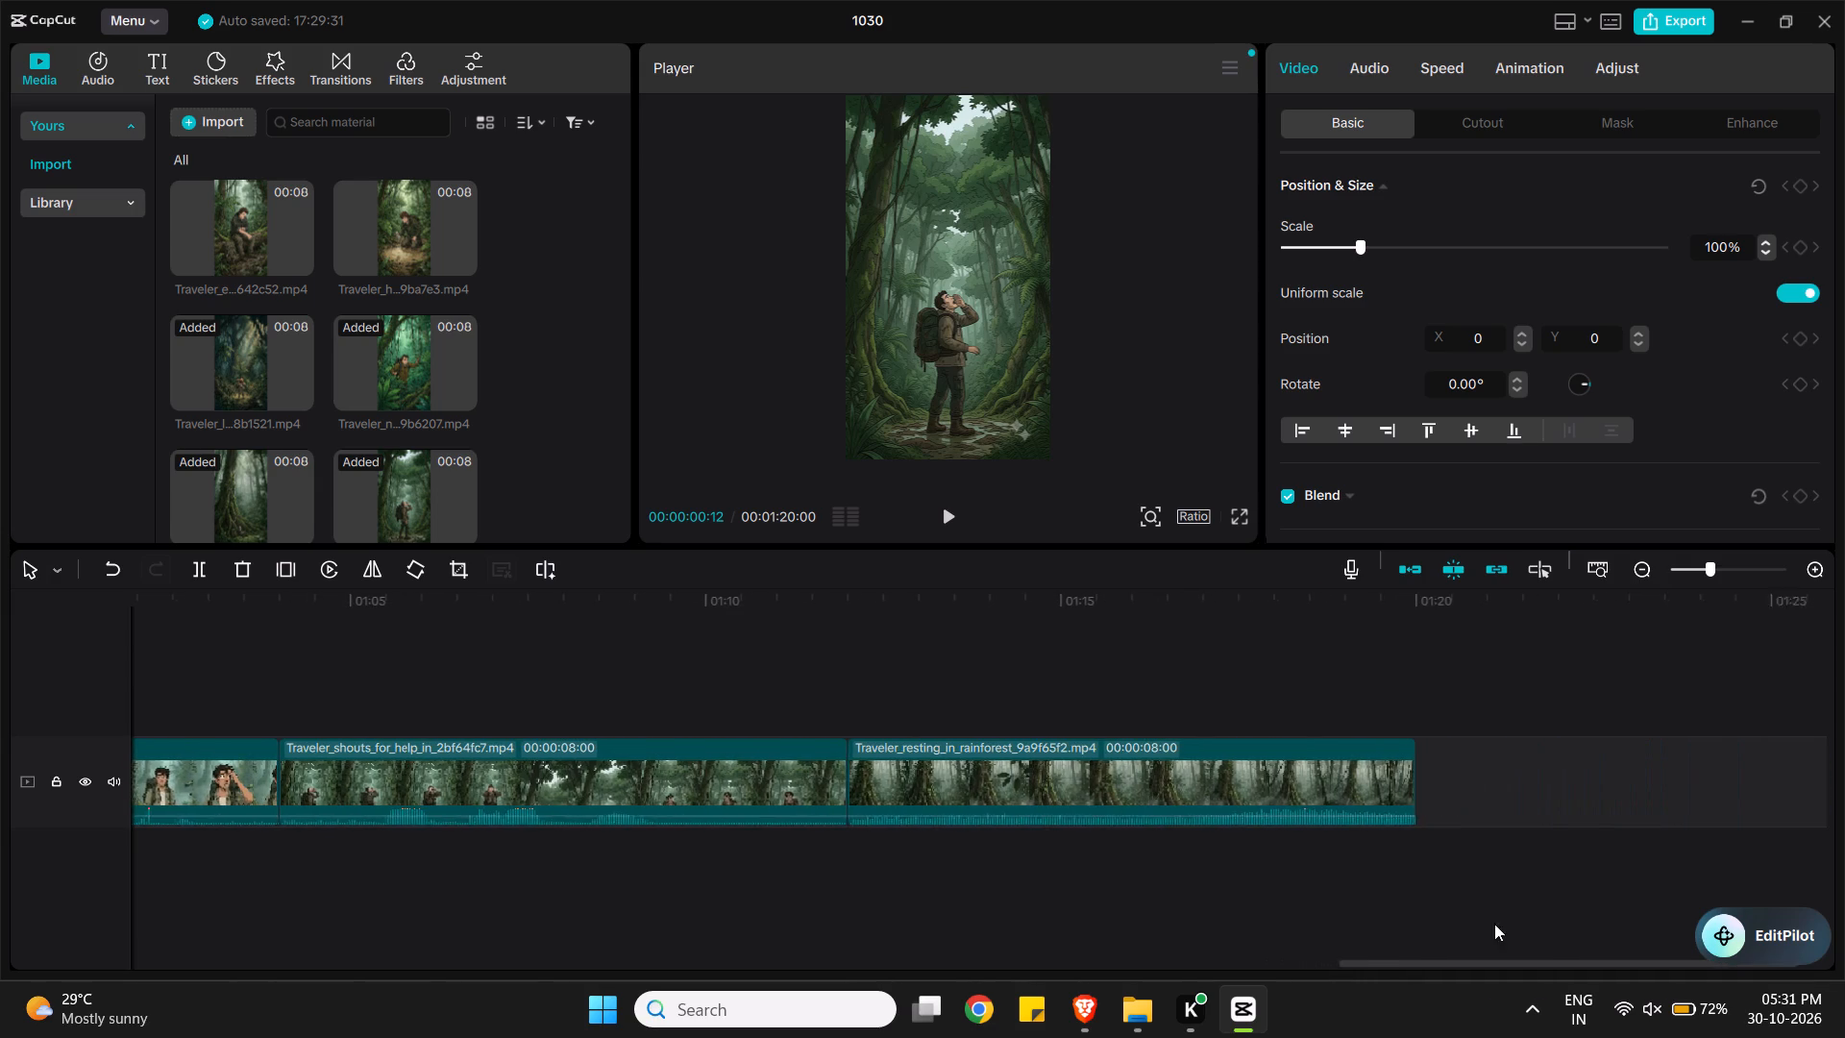
pyautogui.moveTo(1494, 924); pyautogui.dragTo(1506, 920)
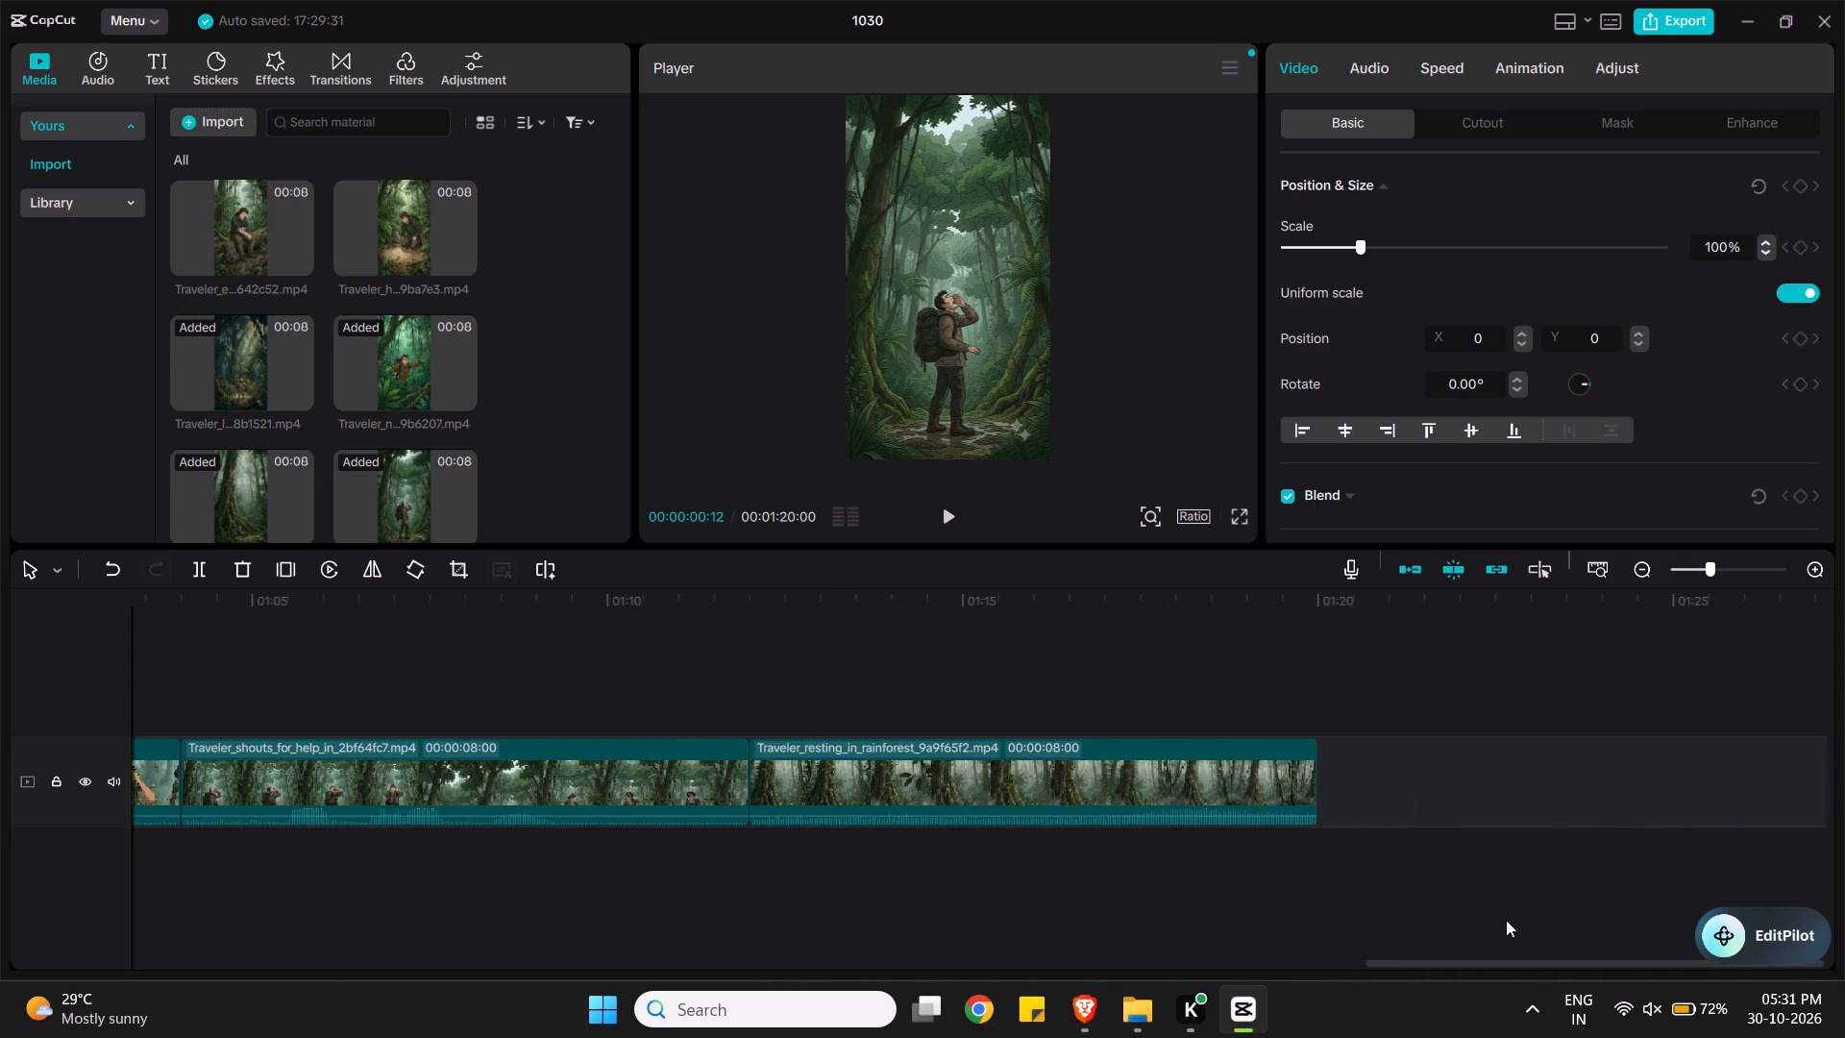
pyautogui.moveTo(1506, 920); pyautogui.dragTo(323, 1016)
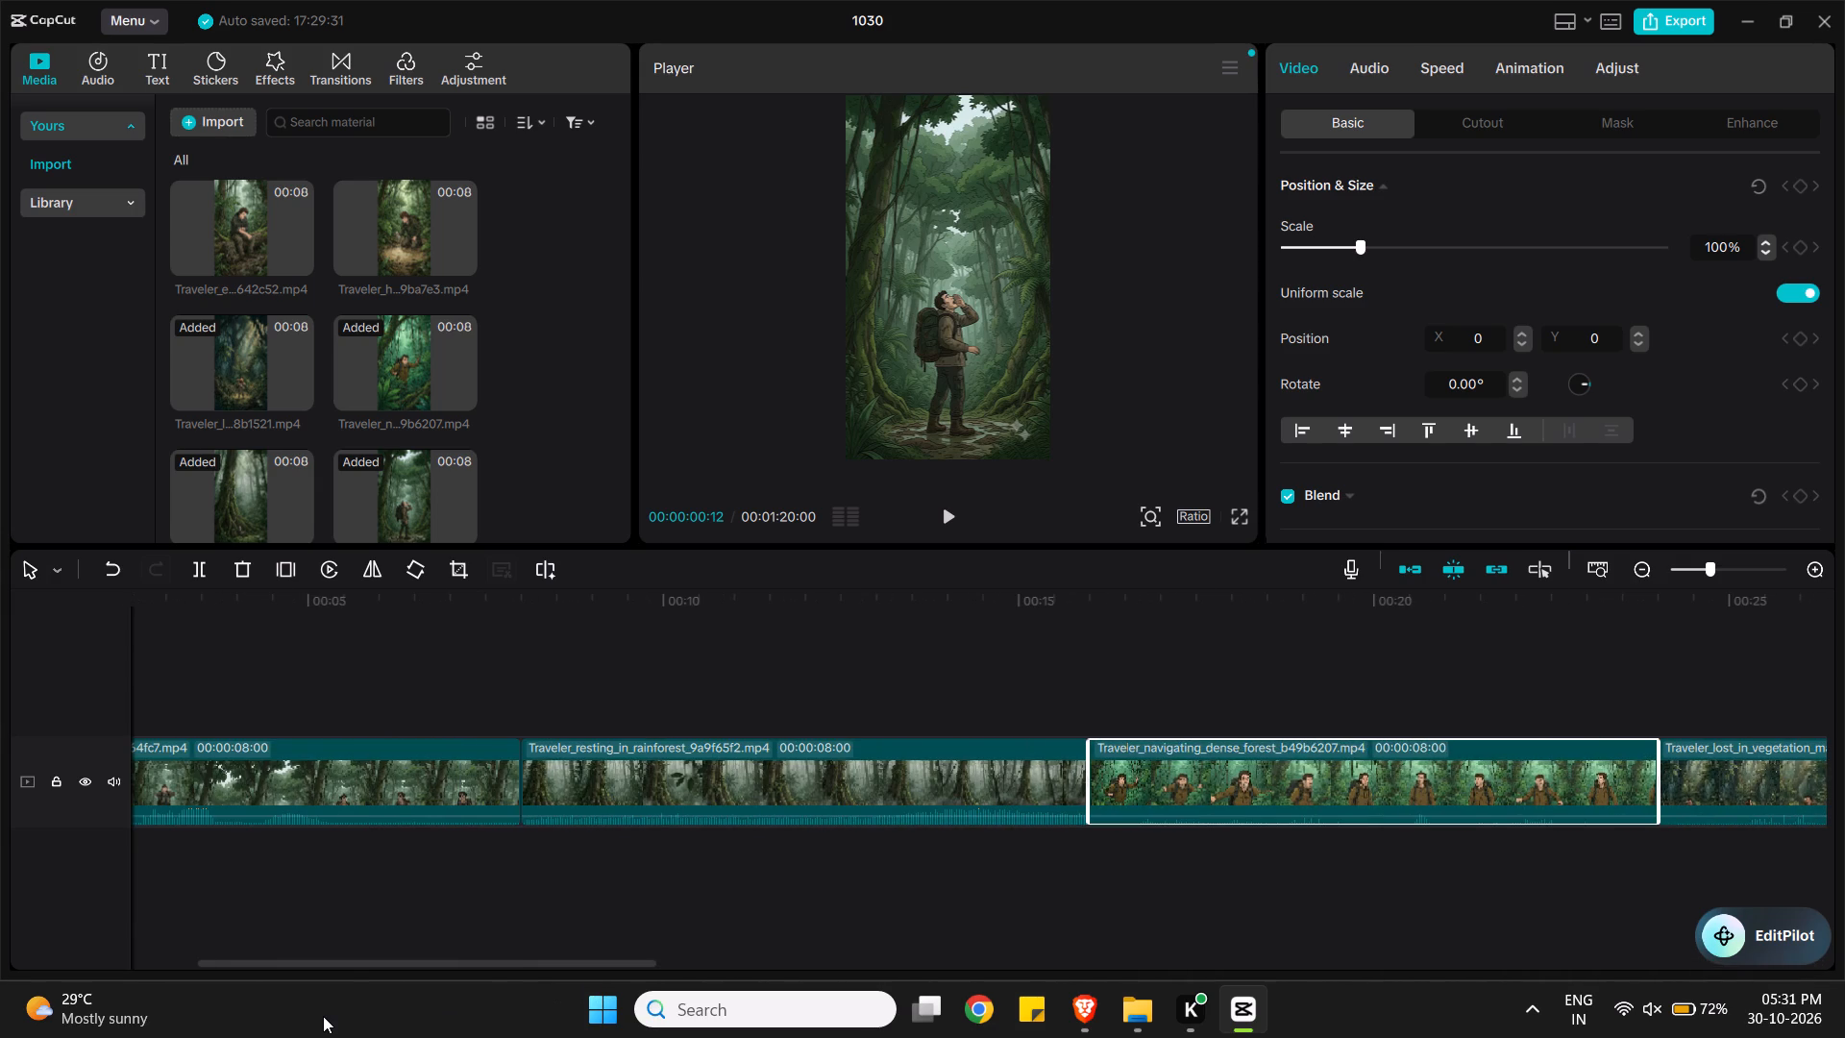
pyautogui.moveTo(360, 959); pyautogui.dragTo(235, 981)
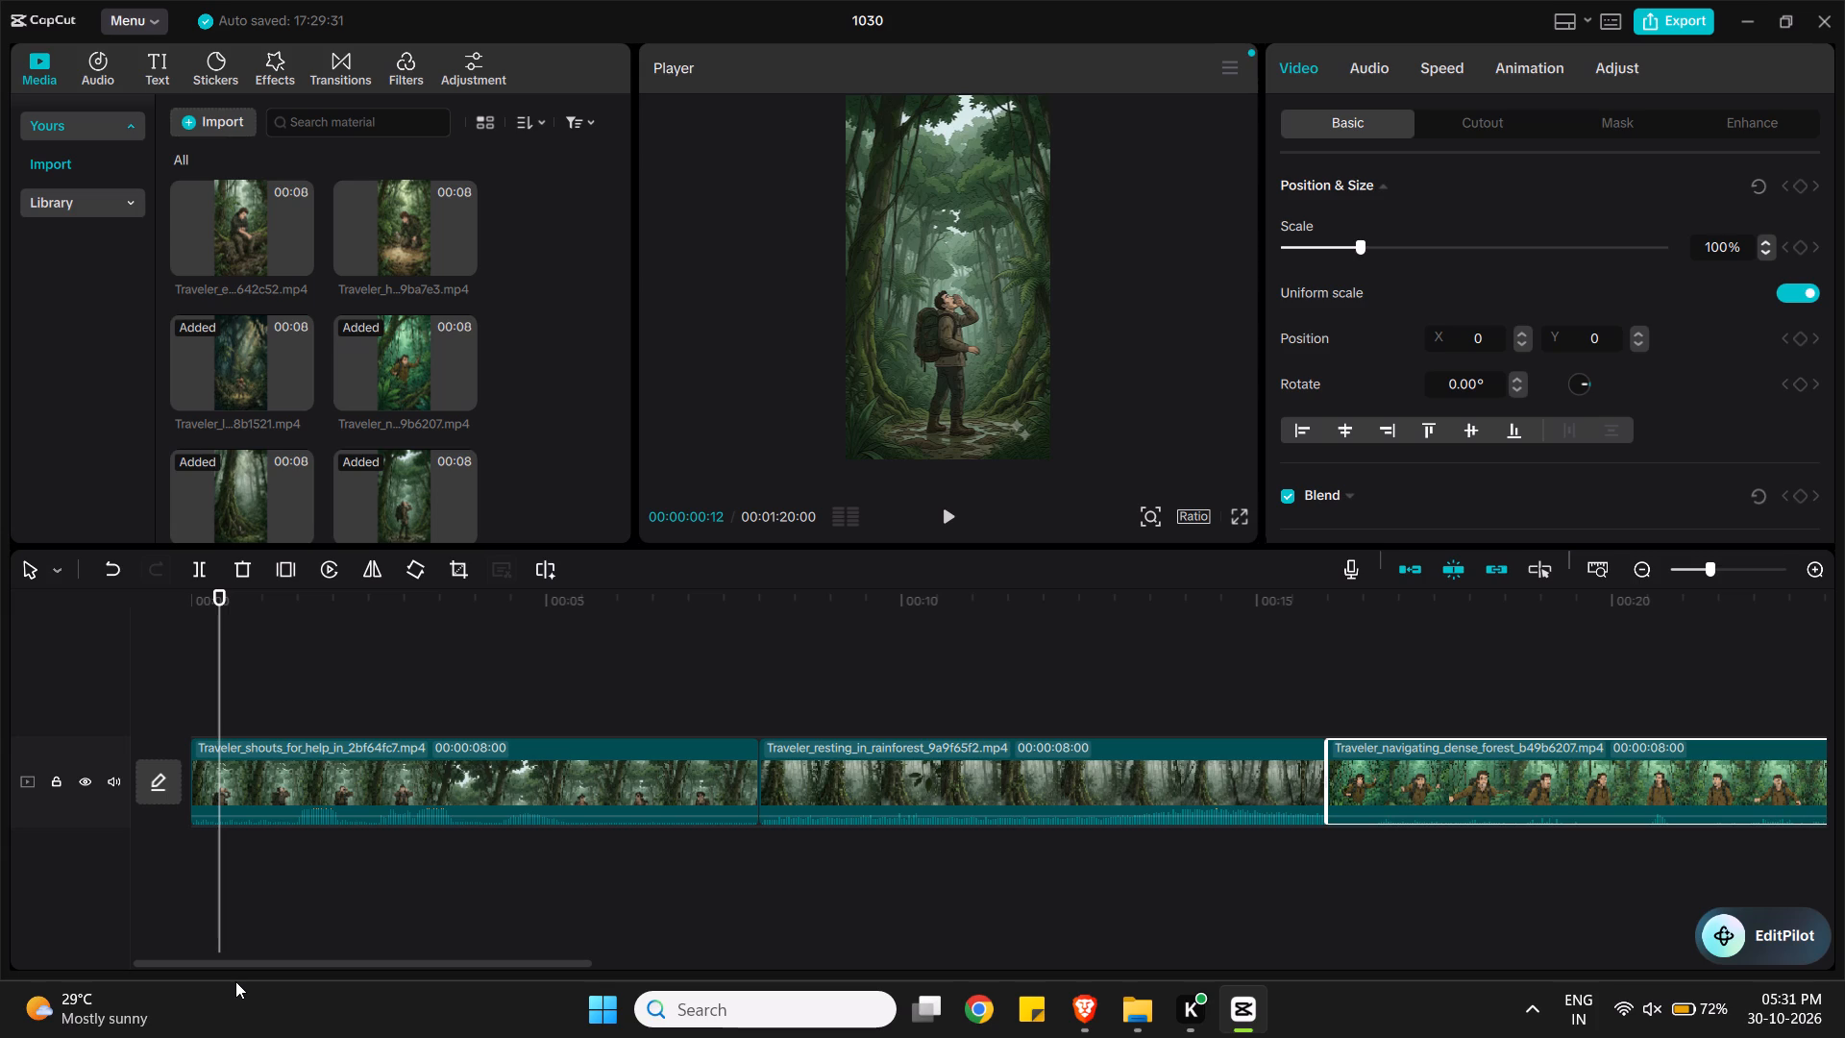